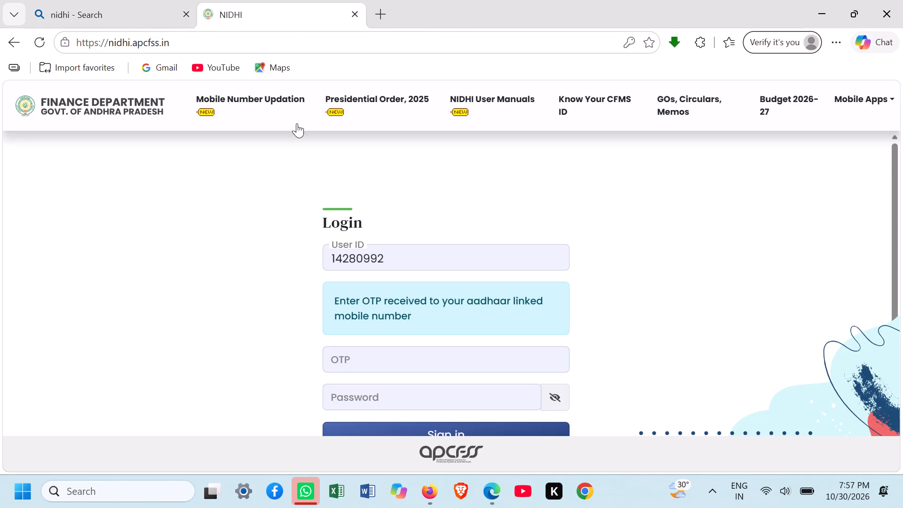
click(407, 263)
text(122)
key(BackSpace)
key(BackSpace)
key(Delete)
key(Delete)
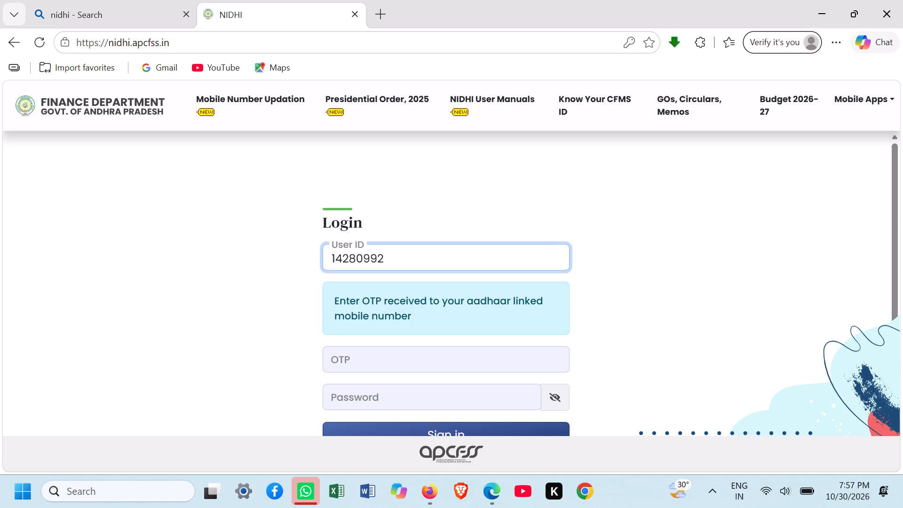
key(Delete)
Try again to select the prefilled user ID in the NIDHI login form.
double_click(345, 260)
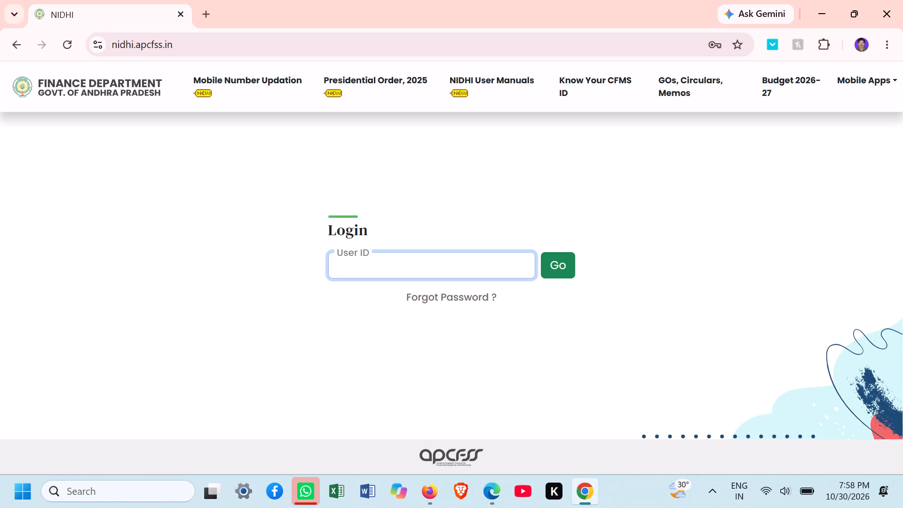
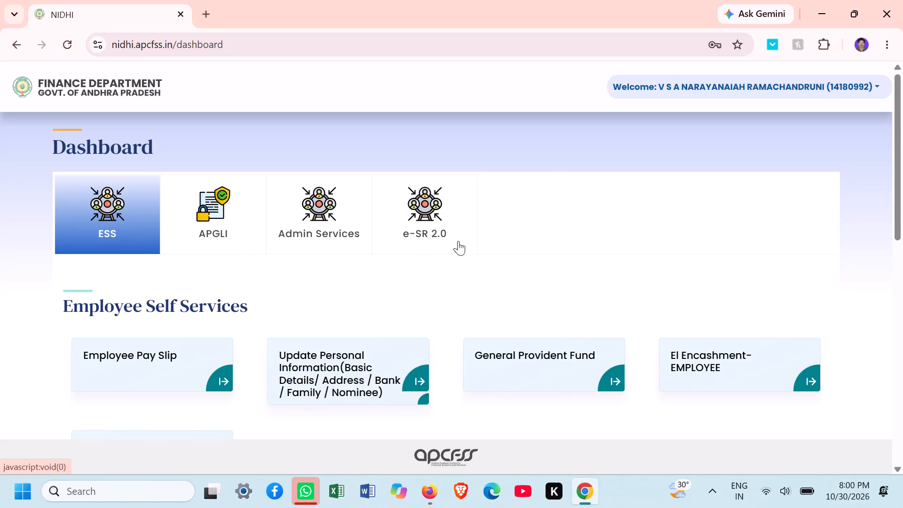
Open the employee Service Register (e-SR 2.0) from the e-SR 2.0 services on the NIDHI dashboard.
click(417, 225)
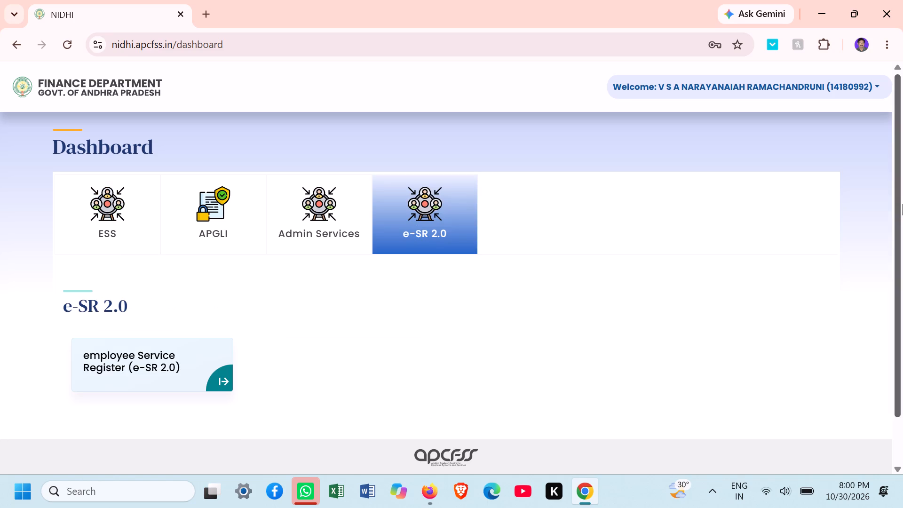
click(220, 381)
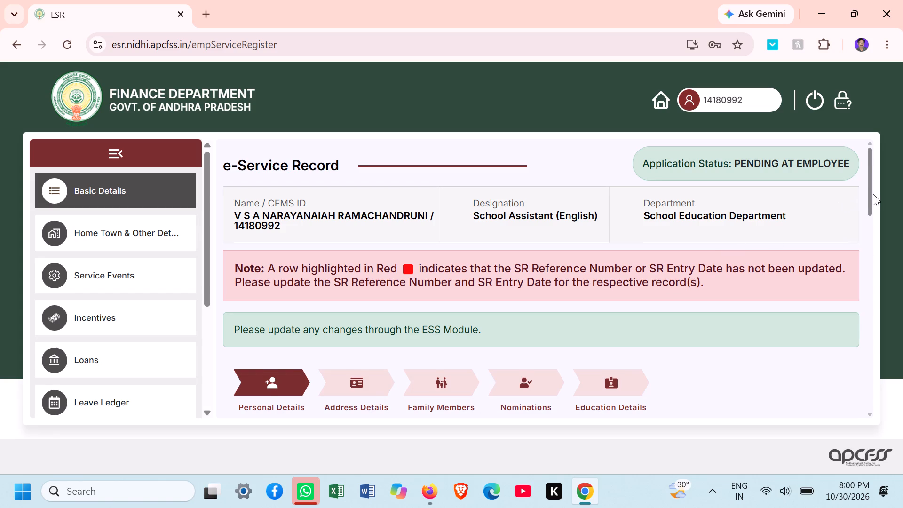
Open the Leave Ledger section of the e-Service Record and select EL as the leave type.
drag(873, 194, 873, 221)
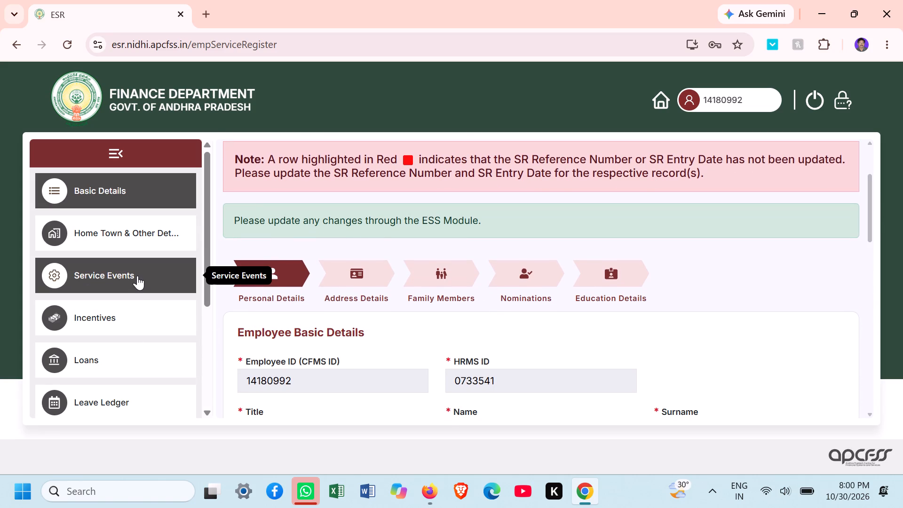
click(140, 405)
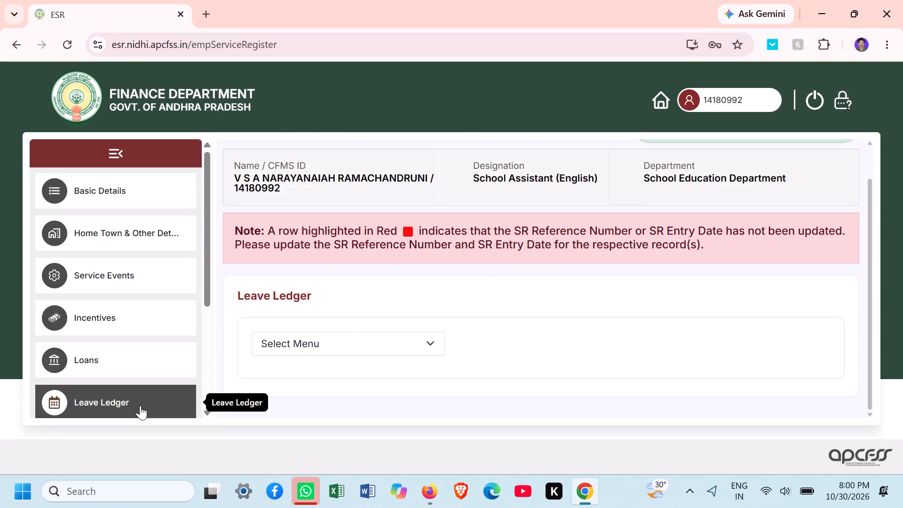
click(423, 342)
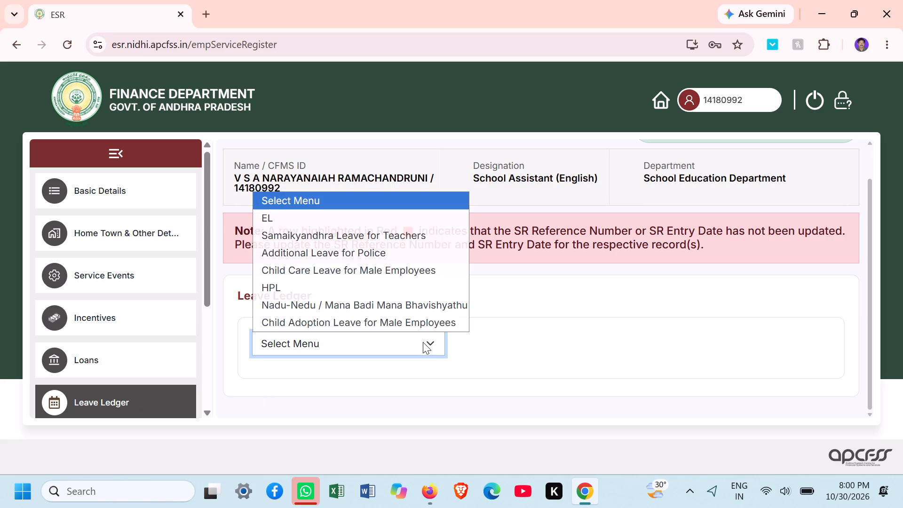
click(333, 221)
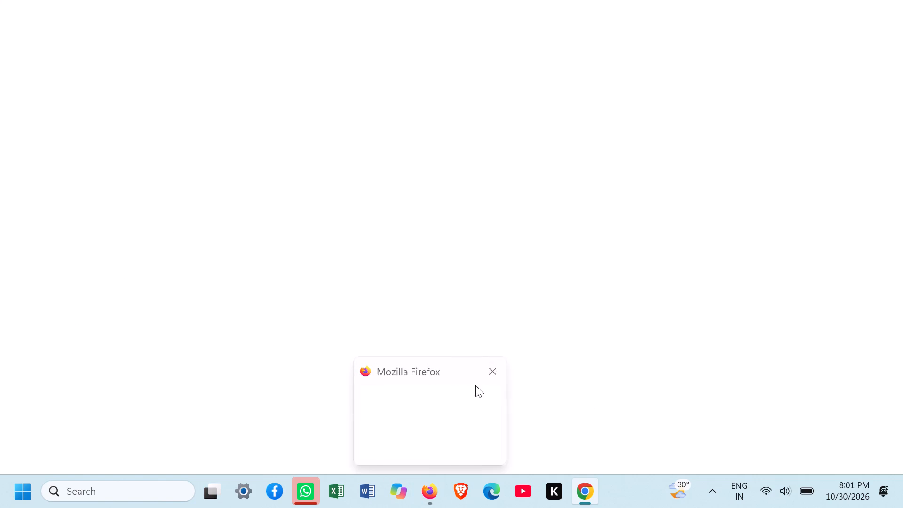
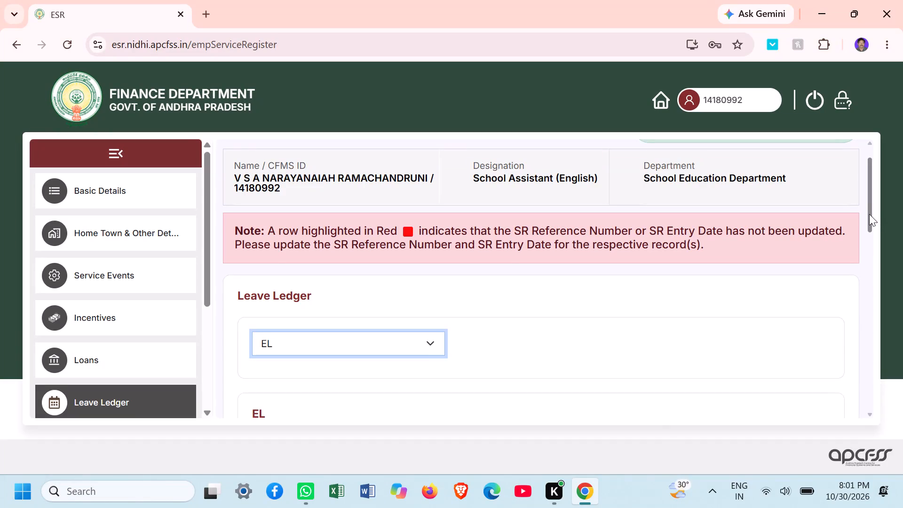
Examine the EL ledger rows across the date, Leave Type, Leaves at Credit, Leaves Earned and Leaves Availed columns.
drag(869, 214, 870, 267)
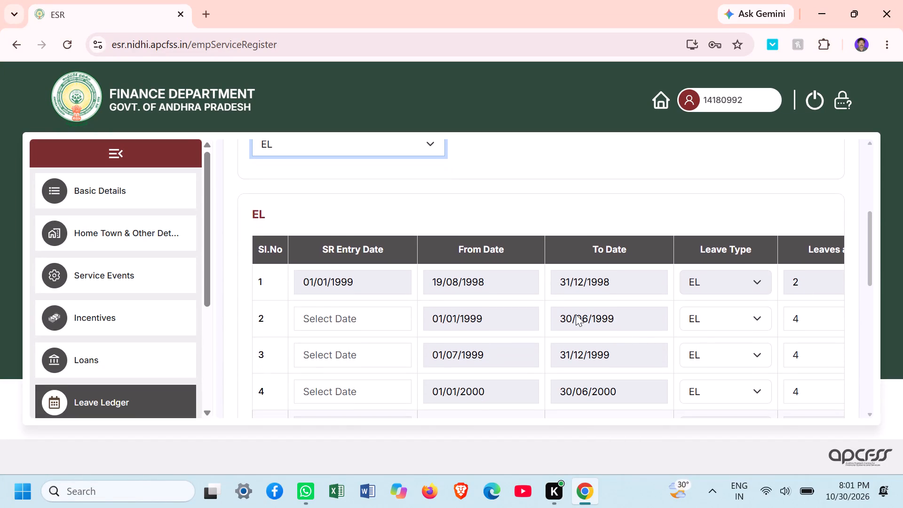
click(528, 282)
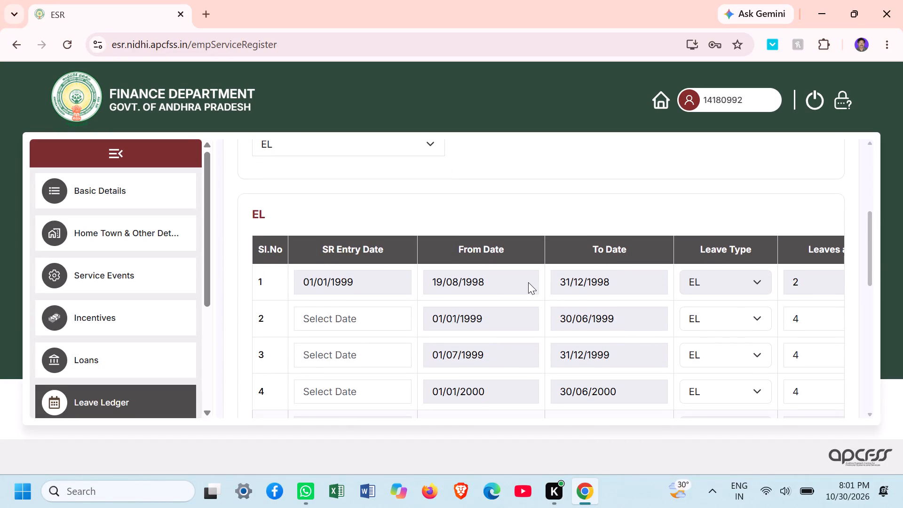
click(623, 277)
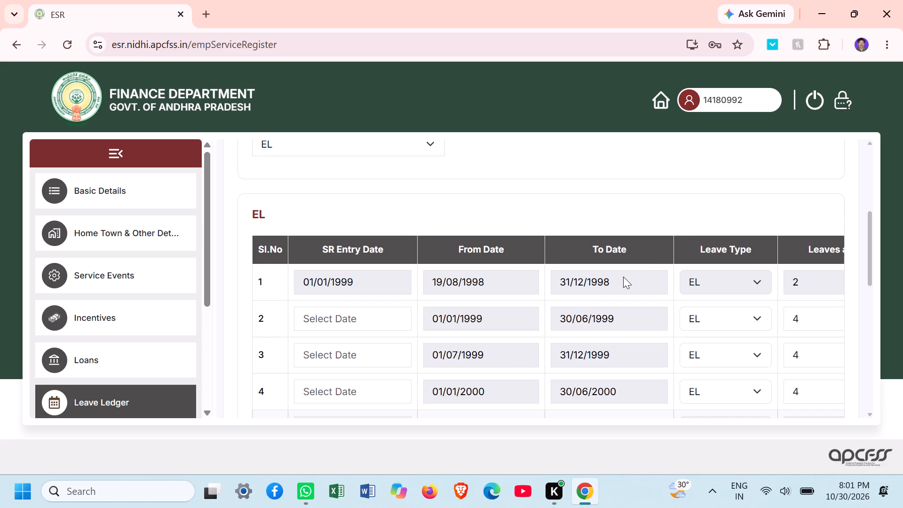
key(Right)
key(Right)
key(Right)
key(Right)
key(Right)
key(Right)
key(Right)
key(Right)
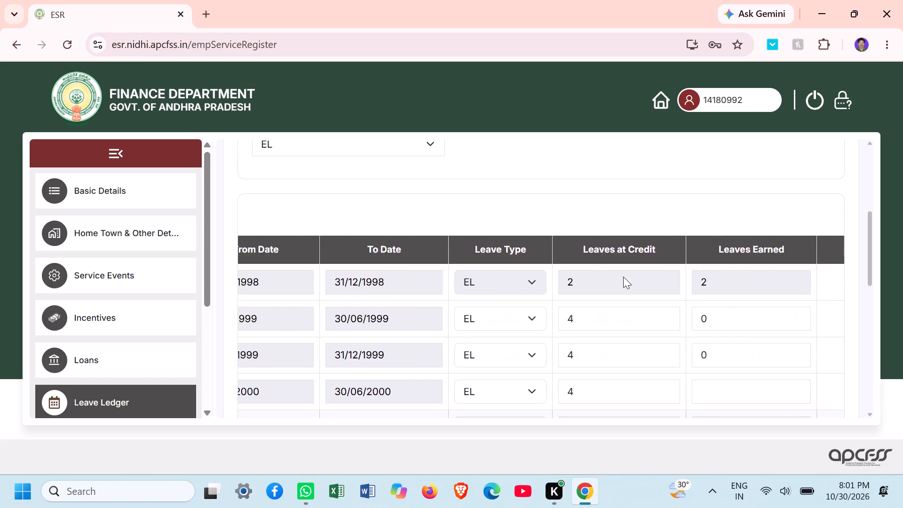
key(Right)
key(Right)
key(Right)
key(Right)
key(Right)
key(Right)
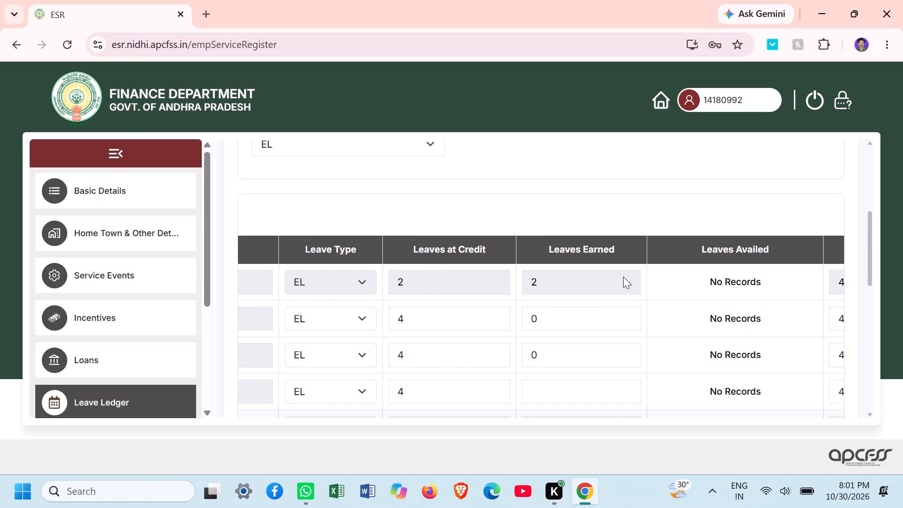
Make the first EL row of the leave ledger, the period ending 31/12/1998, editable for an update.
click(454, 288)
key(Right)
key(Right)
key(Right)
key(Right)
key(Right)
key(Right)
key(Right)
key(Right)
key(Right)
key(Right)
key(Right)
key(Right)
key(Right)
key(Right)
key(Right)
key(Right)
key(Right)
key(Right)
key(Right)
key(Right)
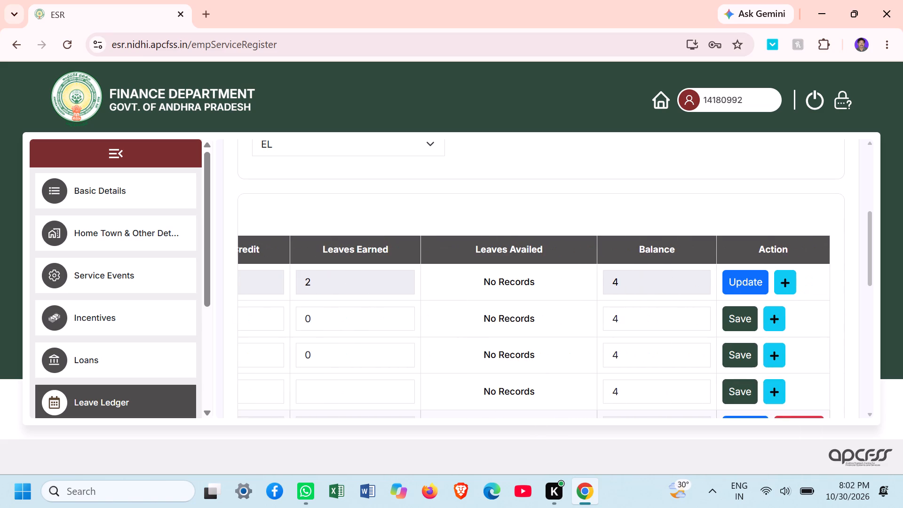
click(742, 281)
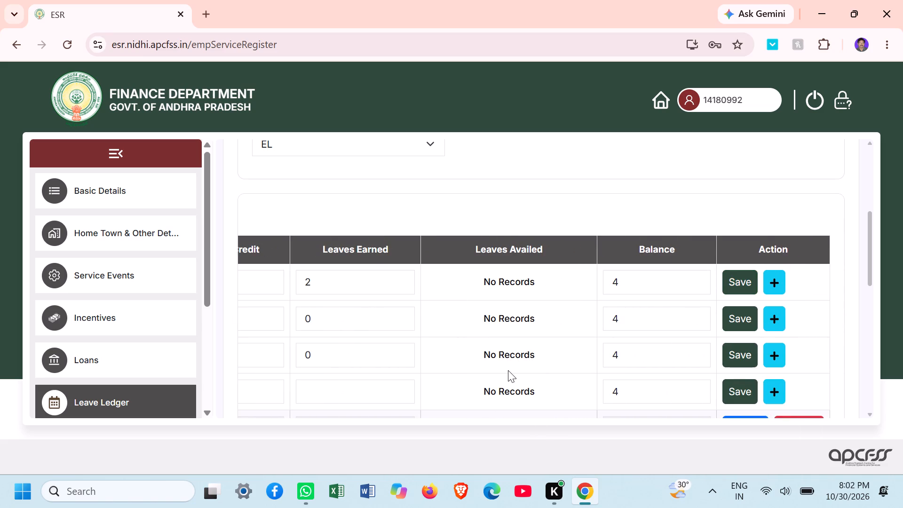
Set Leaves at Credit to 0 in the first EL row, for the period 19/08/1998 to 31/12/1998.
key(Left)
key(Left)
key(Left)
key(Left)
key(Left)
key(Left)
key(Left)
key(Left)
key(Left)
key(Left)
key(Left)
key(Left)
key(Left)
key(Left)
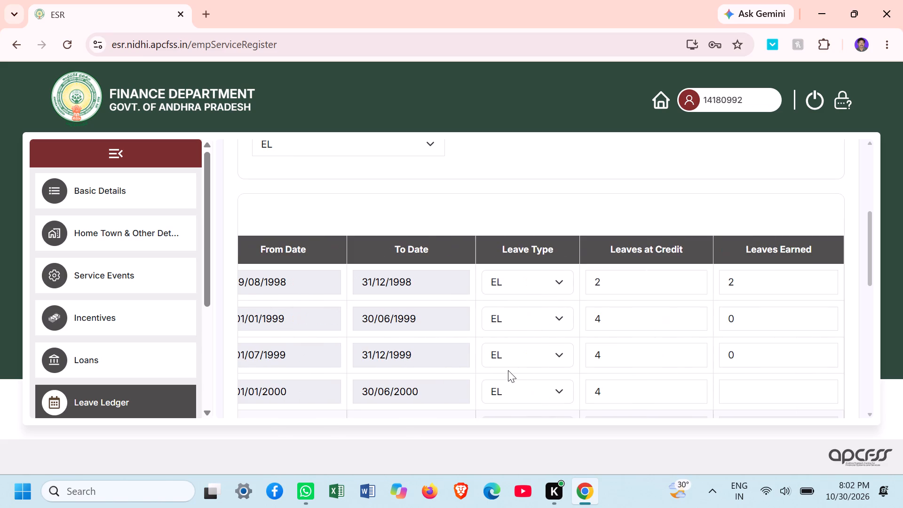
click(668, 279)
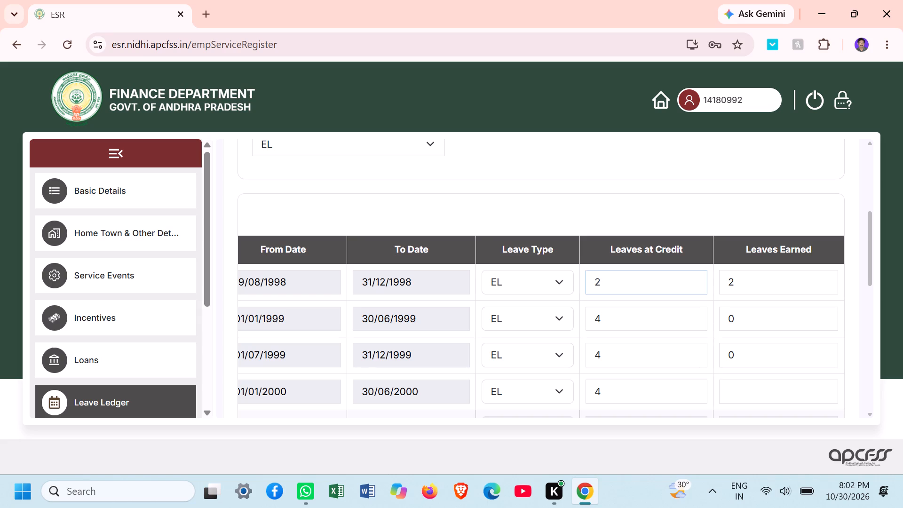
key(Return)
key(0)
key(BackSpace)
key(BackSpace)
key(0)
key(Right)
key(Right)
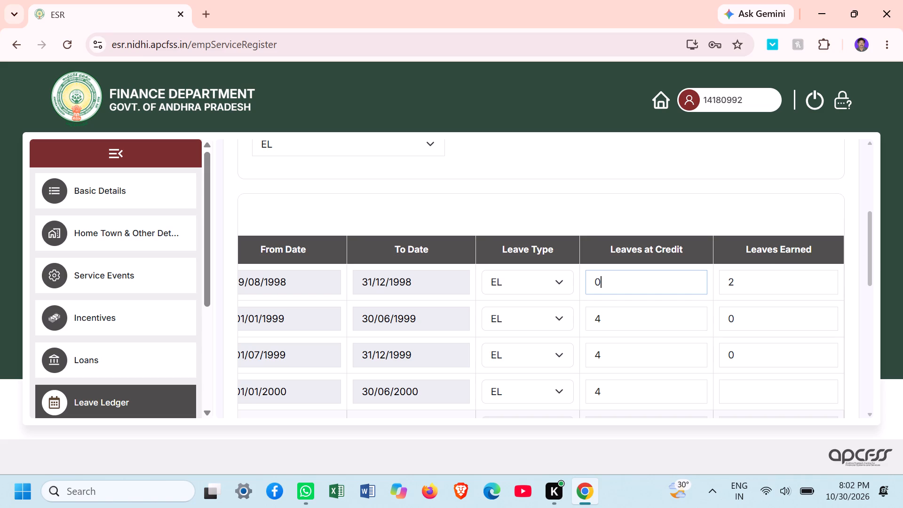
click(832, 278)
key(Right)
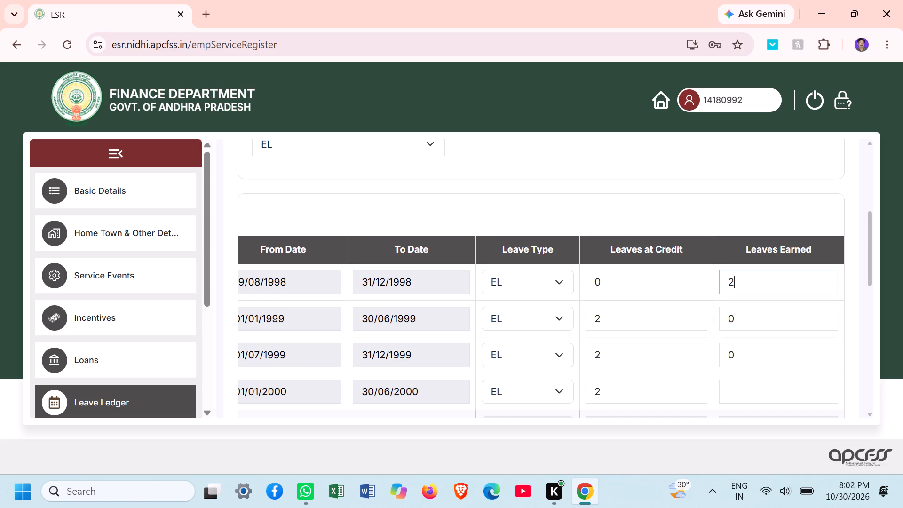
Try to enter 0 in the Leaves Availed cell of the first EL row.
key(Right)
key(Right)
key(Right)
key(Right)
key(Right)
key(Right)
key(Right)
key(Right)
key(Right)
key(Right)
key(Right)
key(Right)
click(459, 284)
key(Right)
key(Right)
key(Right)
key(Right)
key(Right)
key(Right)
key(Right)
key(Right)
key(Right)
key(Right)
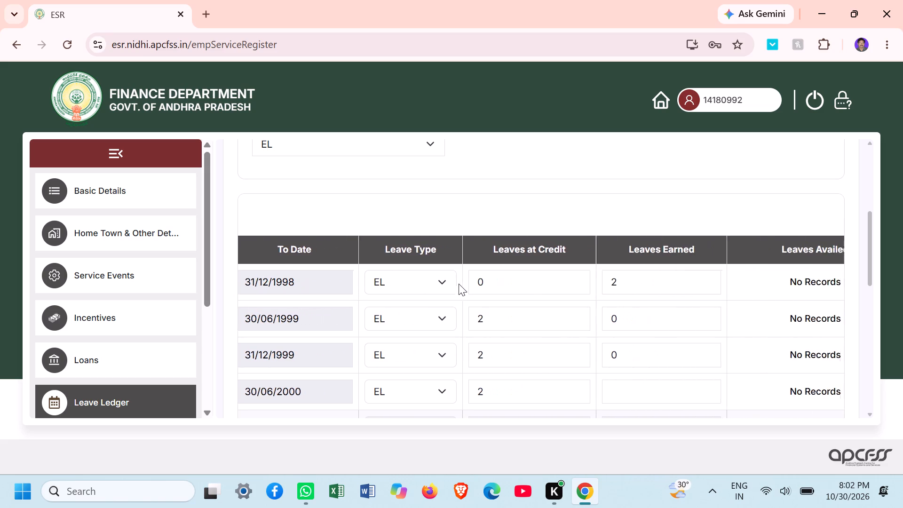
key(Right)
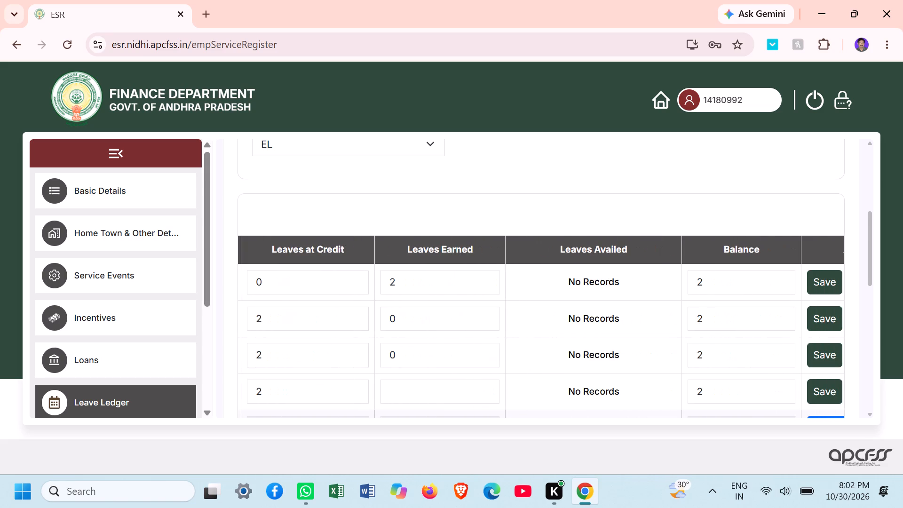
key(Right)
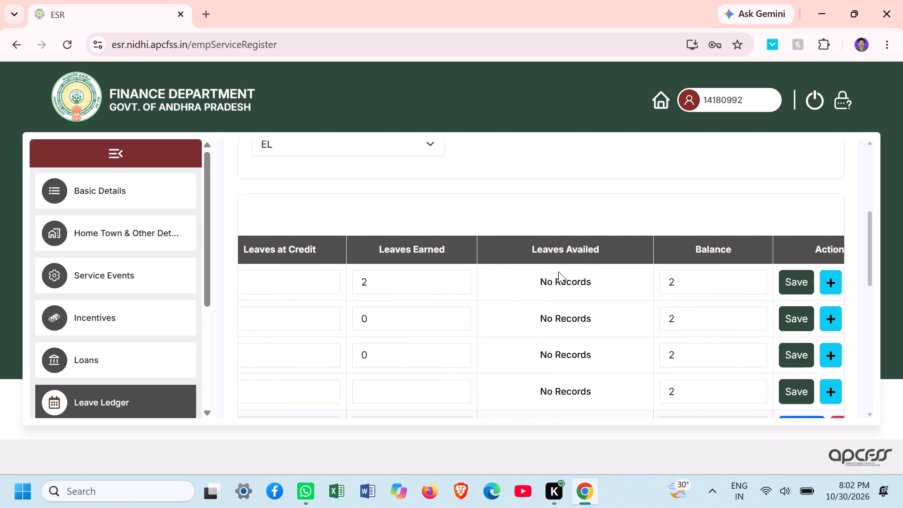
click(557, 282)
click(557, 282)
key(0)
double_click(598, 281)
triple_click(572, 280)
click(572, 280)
Set the SR Entry Date of the second EL row, covering 01/01/1999 to 30/06/1999, to 01/07/1999.
key(Left)
key(Left)
key(Left)
key(Left)
key(Left)
key(Left)
key(Left)
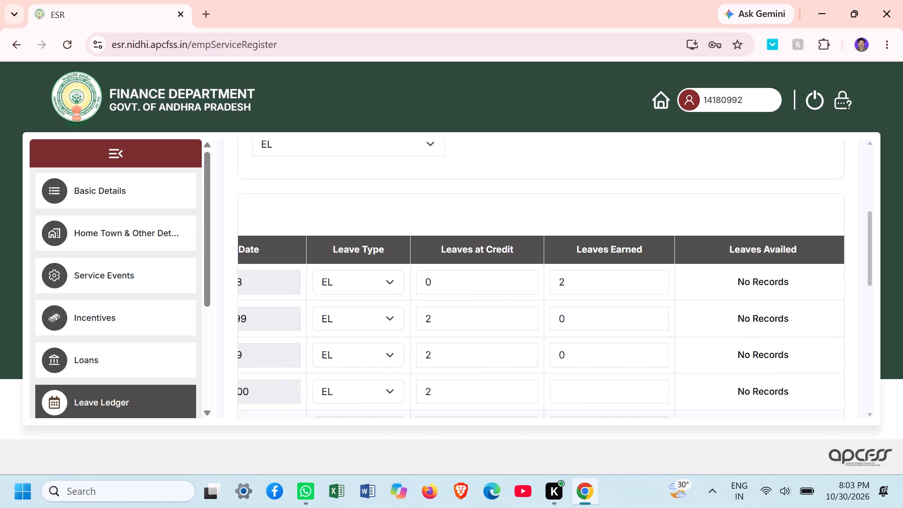
key(Left)
key(Left)
key(Left)
key(Left)
key(Left)
key(Left)
key(Left)
key(Left)
key(Left)
key(Left)
key(Left)
key(Left)
key(Left)
key(Left)
key(Left)
key(Left)
key(Left)
key(Left)
key(Left)
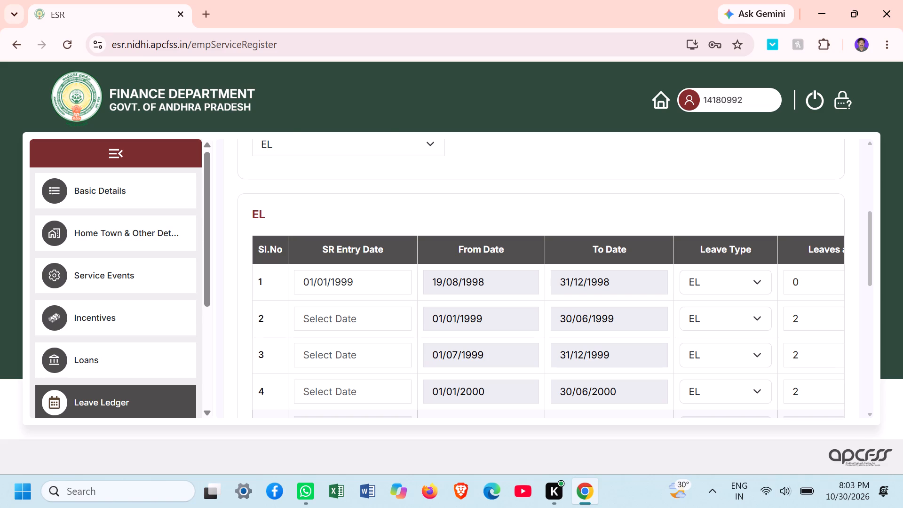
click(365, 320)
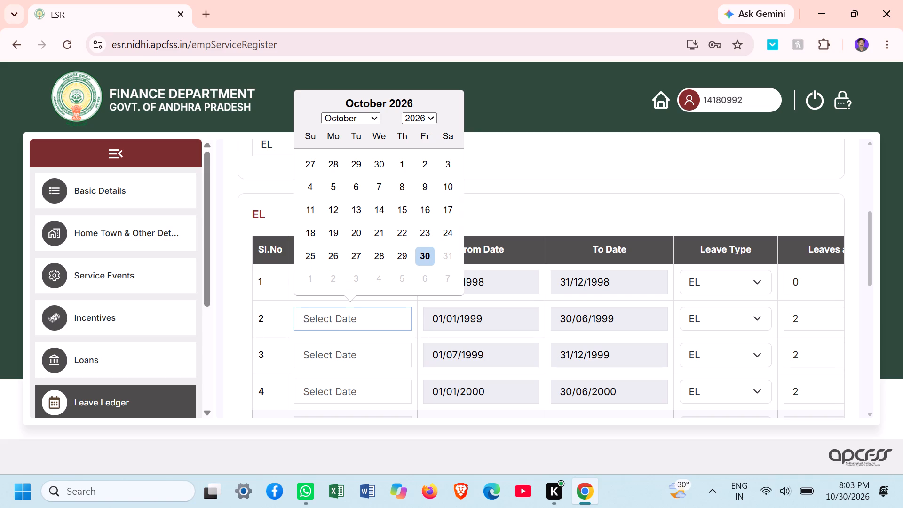
click(431, 115)
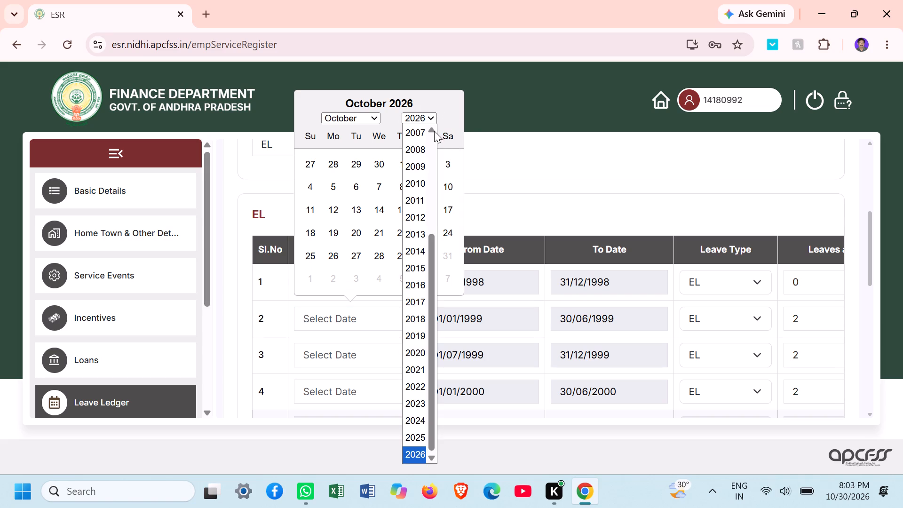
click(431, 129)
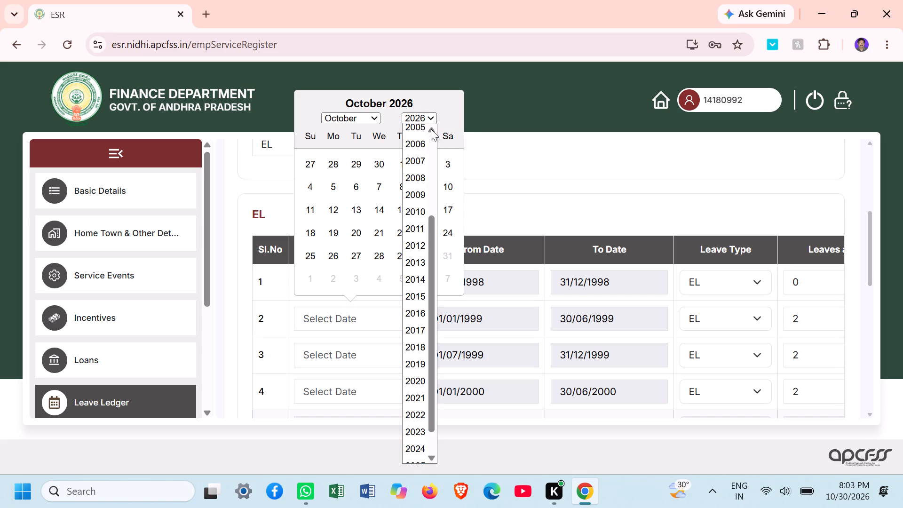
triple_click(431, 129)
click(431, 129)
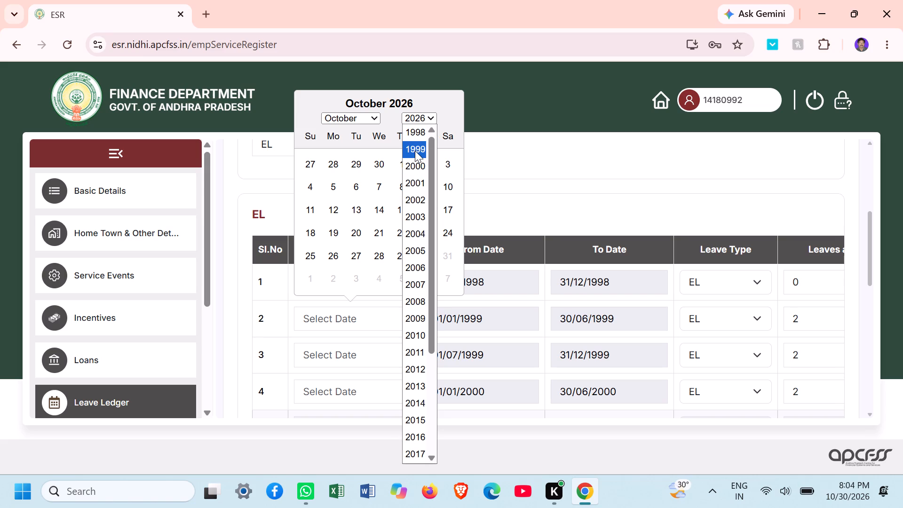
click(415, 151)
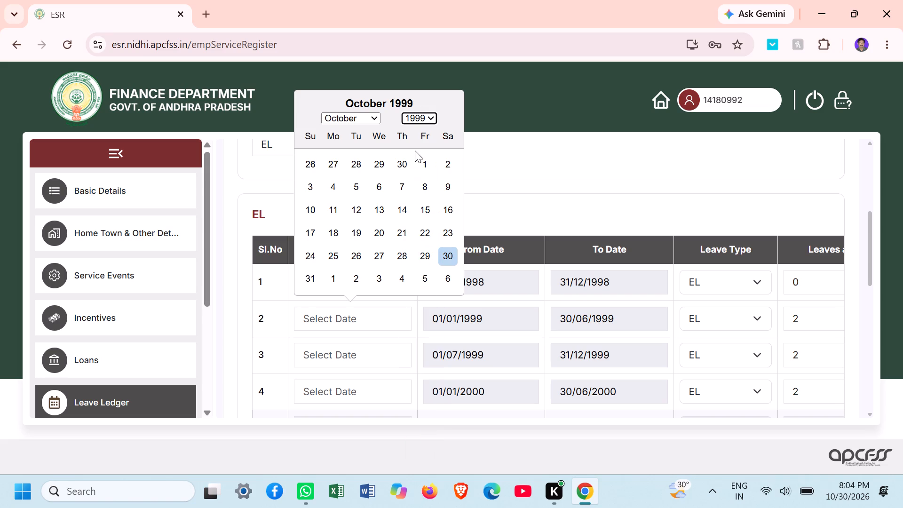
click(375, 125)
click(373, 117)
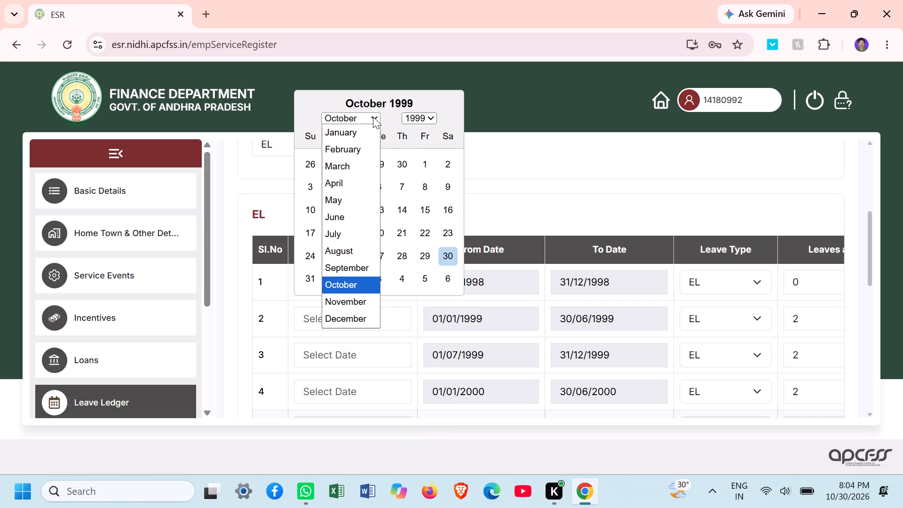
click(358, 237)
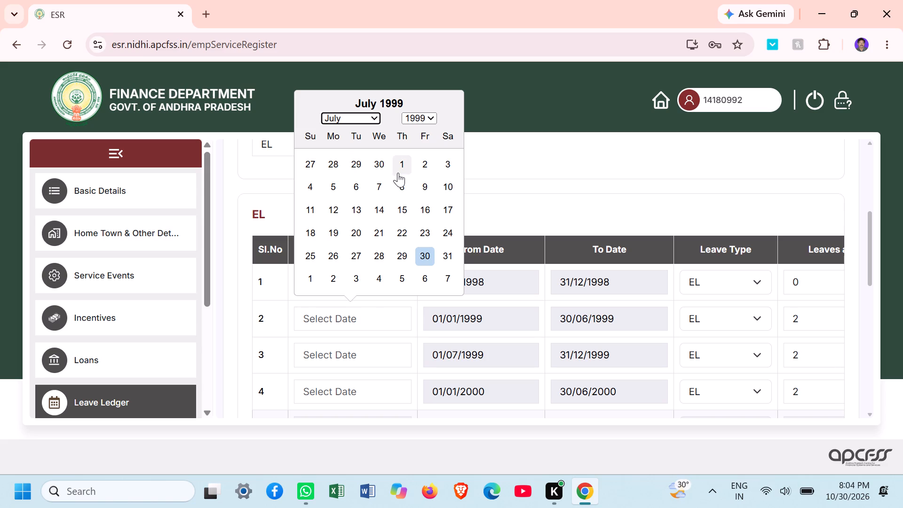
click(401, 162)
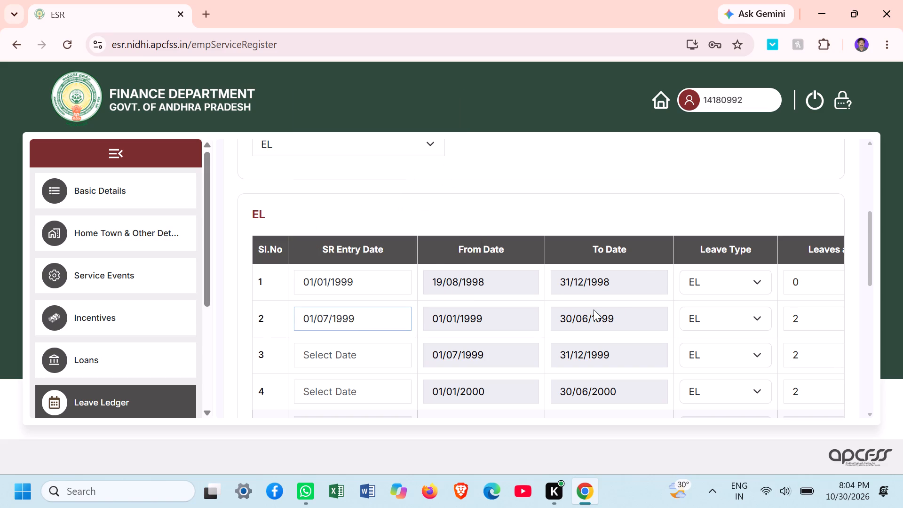
Enter 03 as Leaves Earned in the second EL row, for the period 01/01/1999 to 30/06/1999.
click(513, 322)
key(Right)
key(Right)
key(Right)
key(Right)
key(Right)
key(Right)
key(Right)
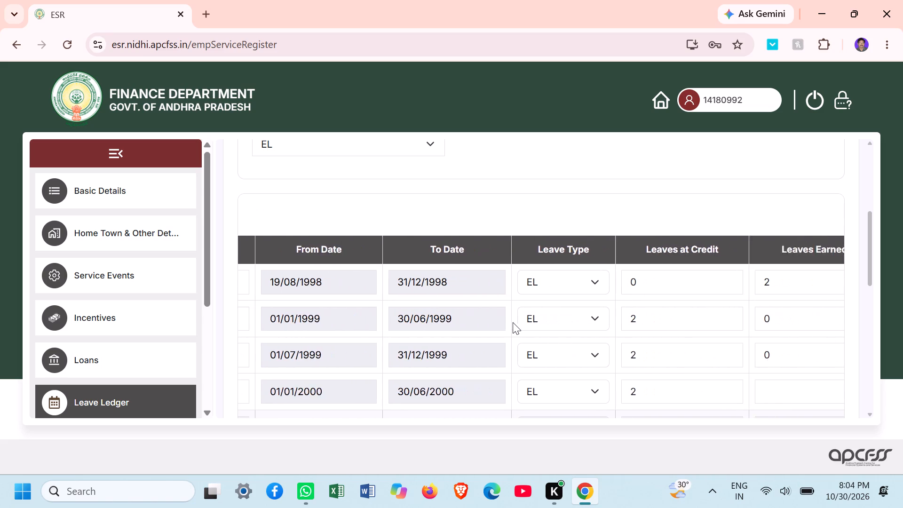
key(Right)
key(Right)
key(Right)
key(Right)
key(Right)
key(Right)
key(Right)
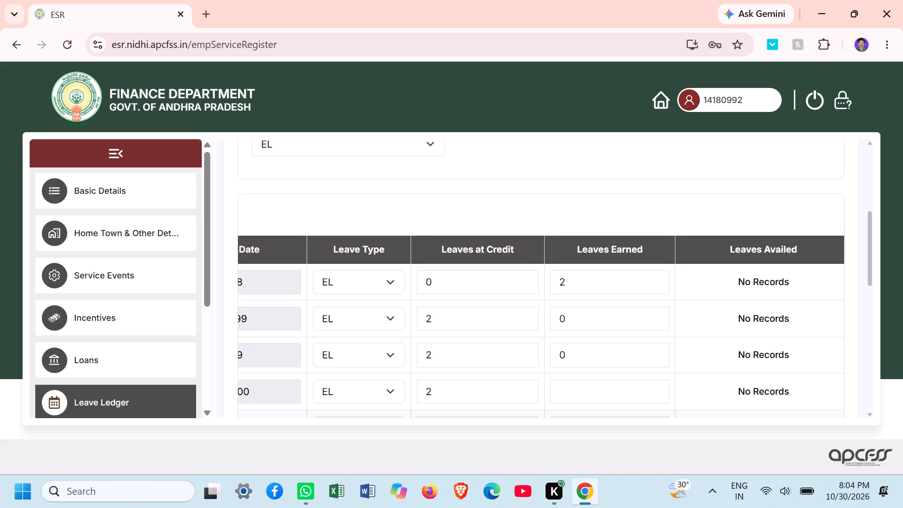
click(577, 323)
key(3)
Save the second EL row, covering 01/01/1999 to 30/06/1999, and dismiss the confirmation.
key(Right)
key(Right)
key(Right)
key(Right)
key(Right)
key(Right)
key(Right)
key(Right)
key(Right)
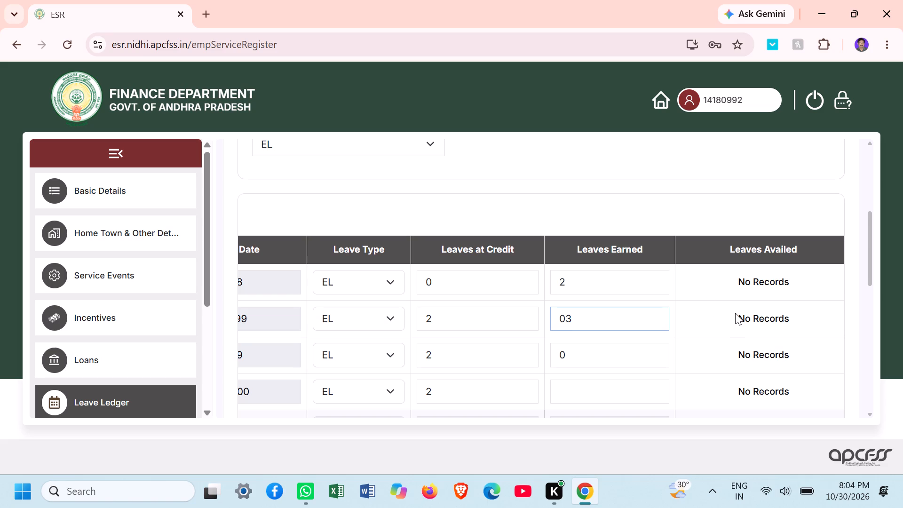
click(735, 313)
key(Right)
key(Right)
key(Right)
key(Right)
key(Right)
key(Right)
key(Right)
key(Right)
key(Right)
key(Right)
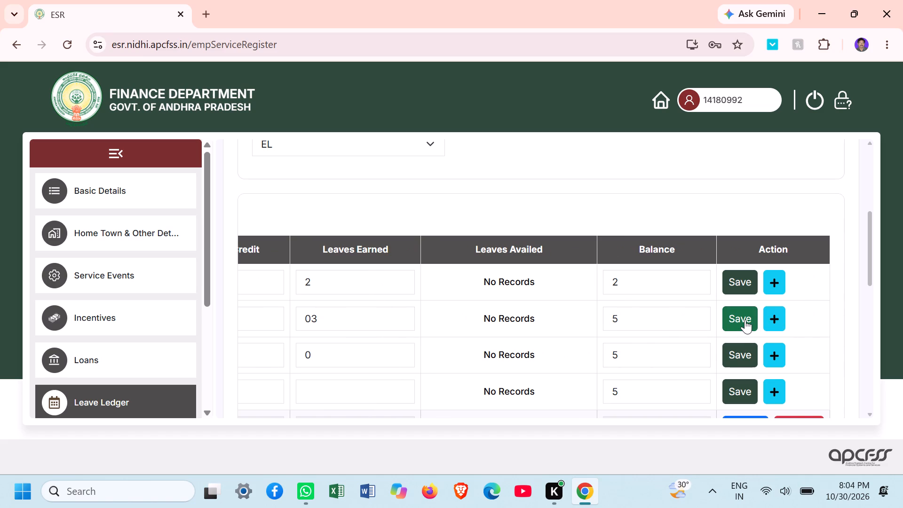
click(745, 319)
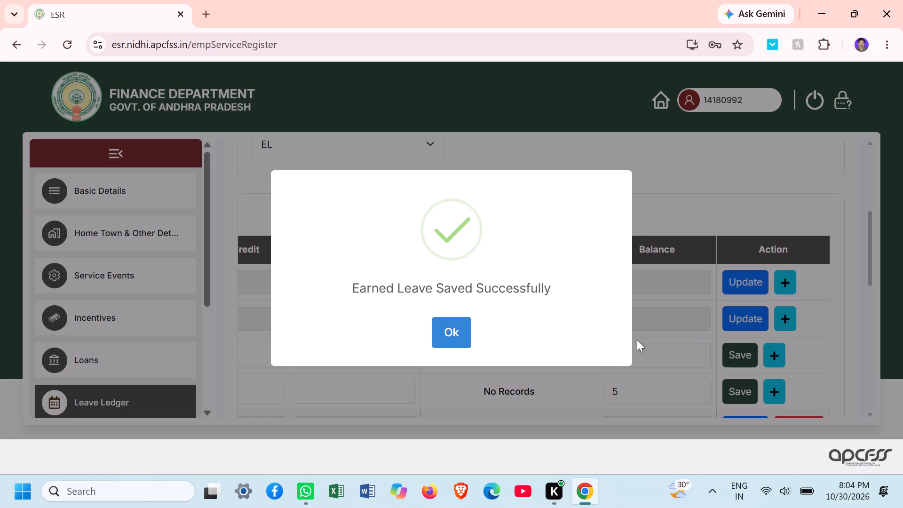
click(452, 337)
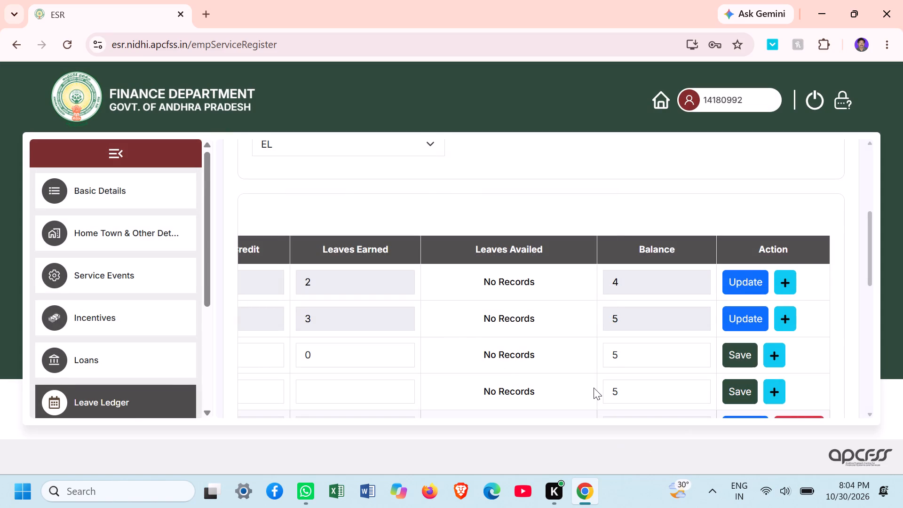
Set the SR Entry Date of the third EL row, covering 01/07/1999 to 31/12/1999, to 01/01/2000.
key(Left)
key(Left)
key(Left)
key(Left)
key(Left)
key(Left)
key(Left)
key(Left)
key(Left)
key(Left)
key(Left)
click(657, 319)
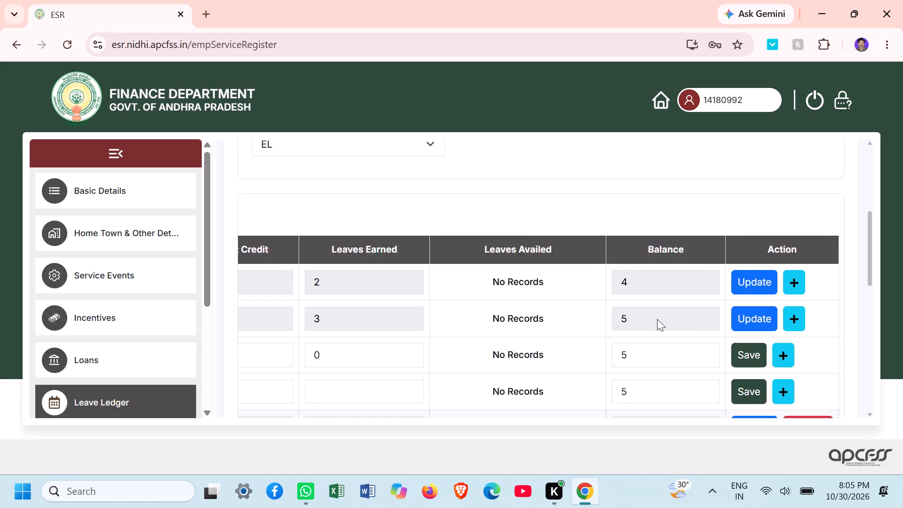
key(Left)
key(Left)
key(Left)
key(Left)
key(Left)
key(Left)
key(Left)
key(Left)
key(Left)
key(Left)
key(Left)
key(Left)
key(Left)
key(Left)
key(Left)
key(Left)
key(Left)
key(Left)
key(Left)
key(Left)
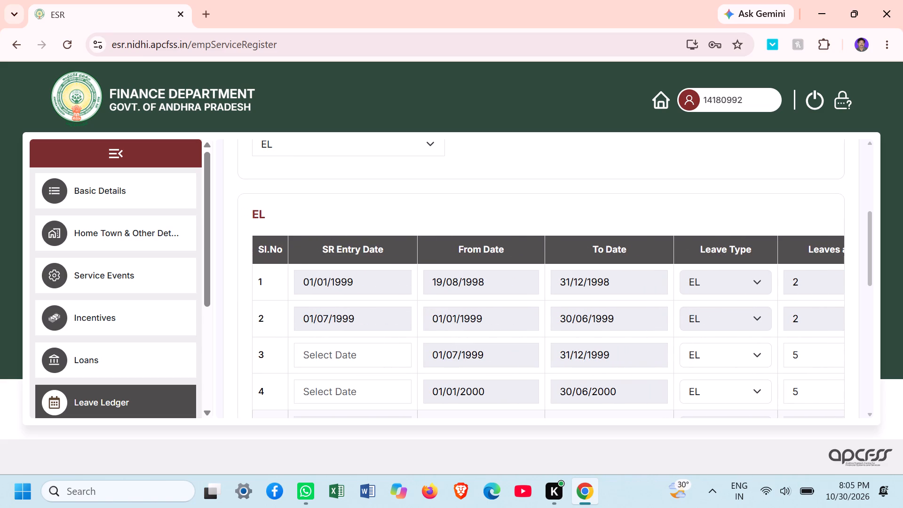
click(366, 356)
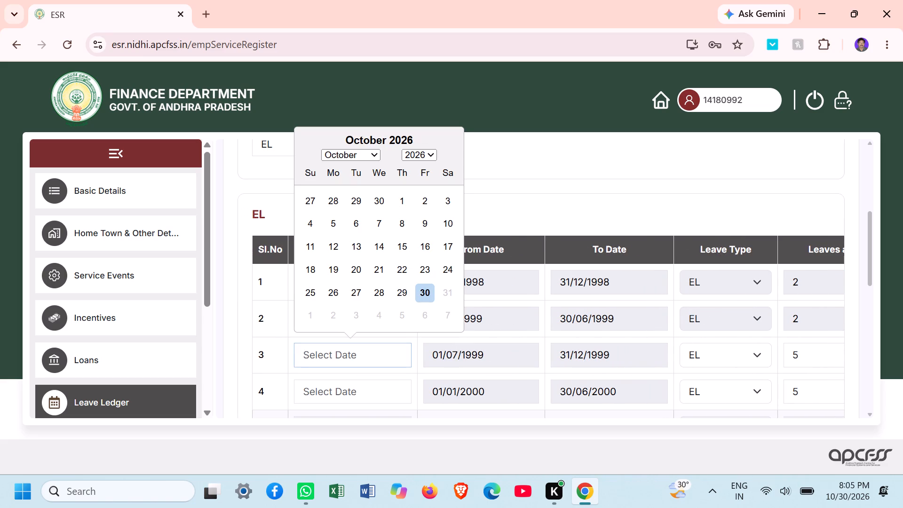
click(431, 155)
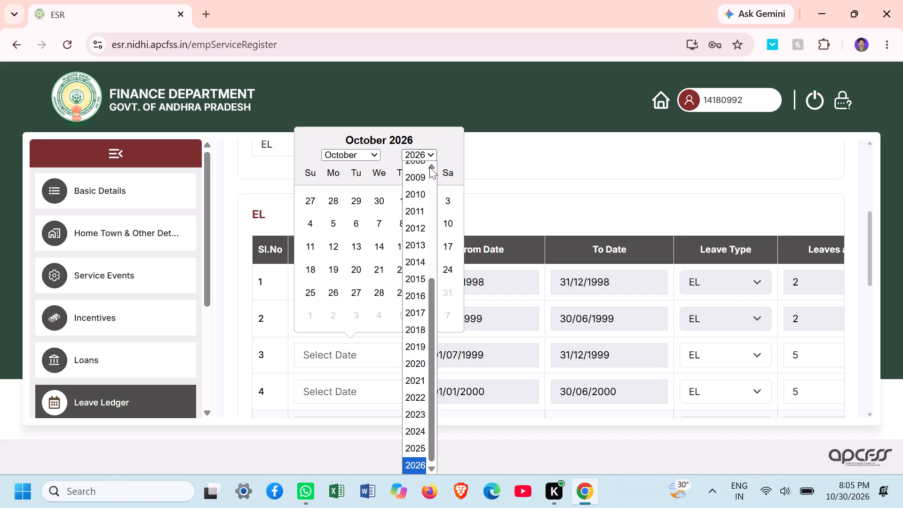
click(429, 167)
triple_click(429, 167)
click(429, 167)
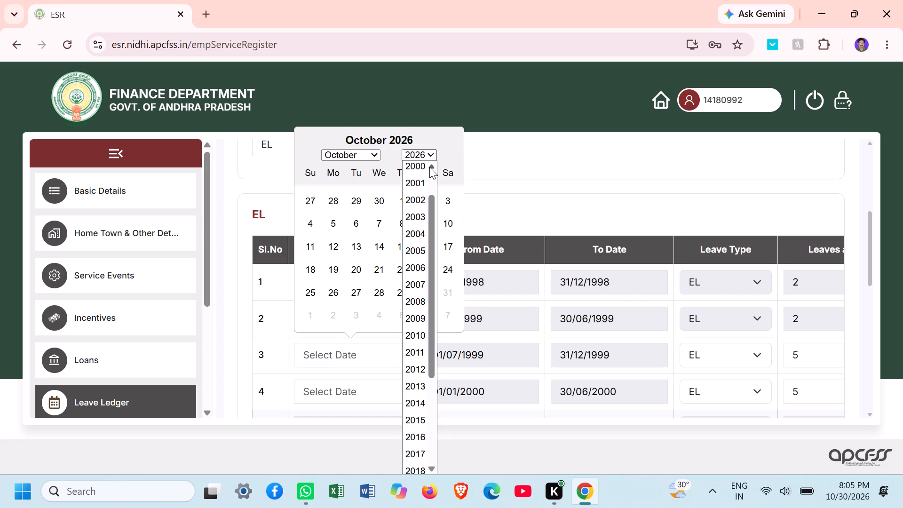
click(420, 166)
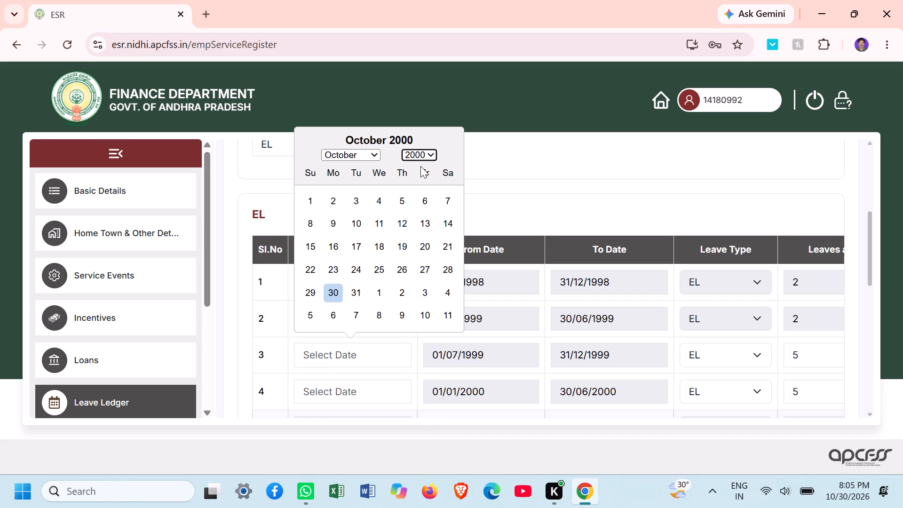
click(371, 155)
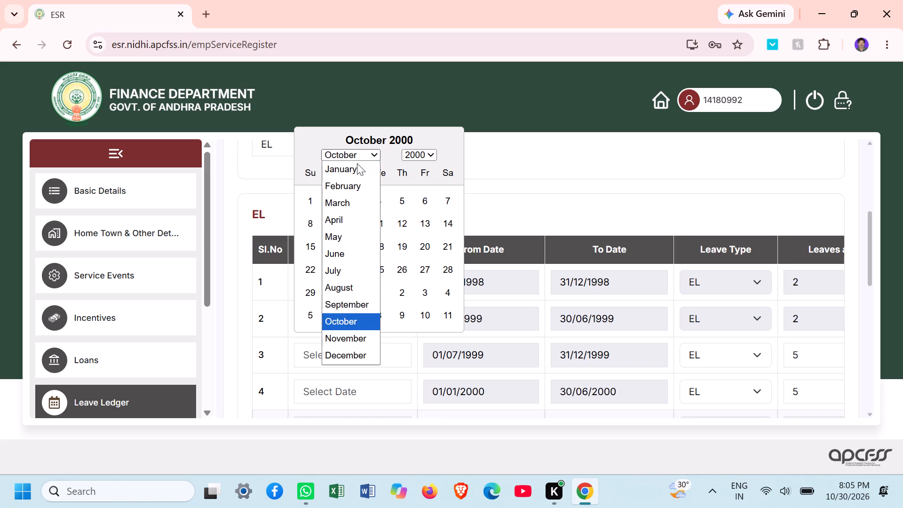
click(357, 163)
click(452, 203)
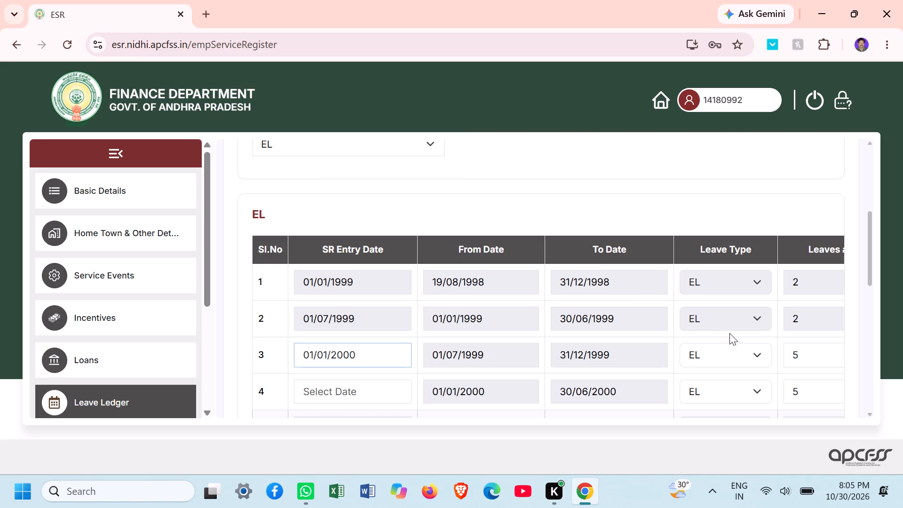
Enter 03 as Leaves Earned in the third EL row, for the period 01/07/1999 to 31/12/1999.
click(654, 356)
key(Right)
key(Right)
key(Right)
key(Right)
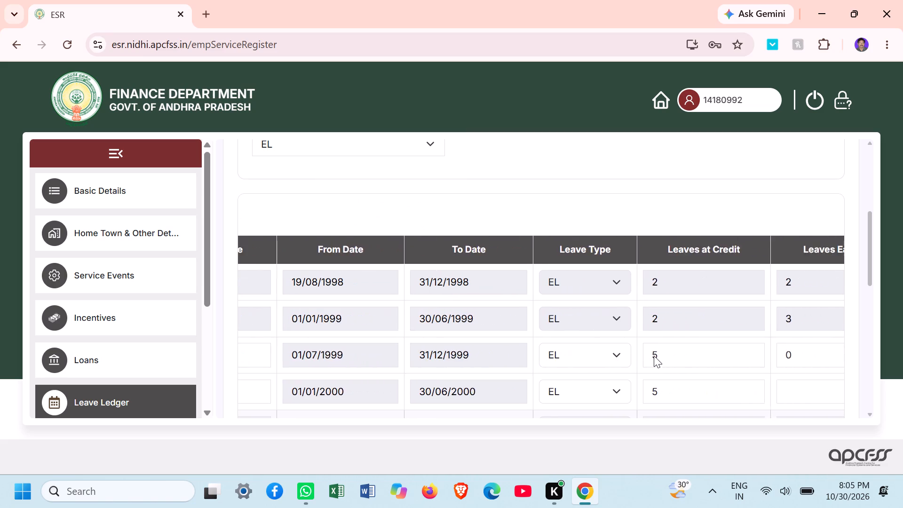
key(Right)
key(Right)
key(Right)
key(Right)
key(Right)
key(Right)
click(654, 356)
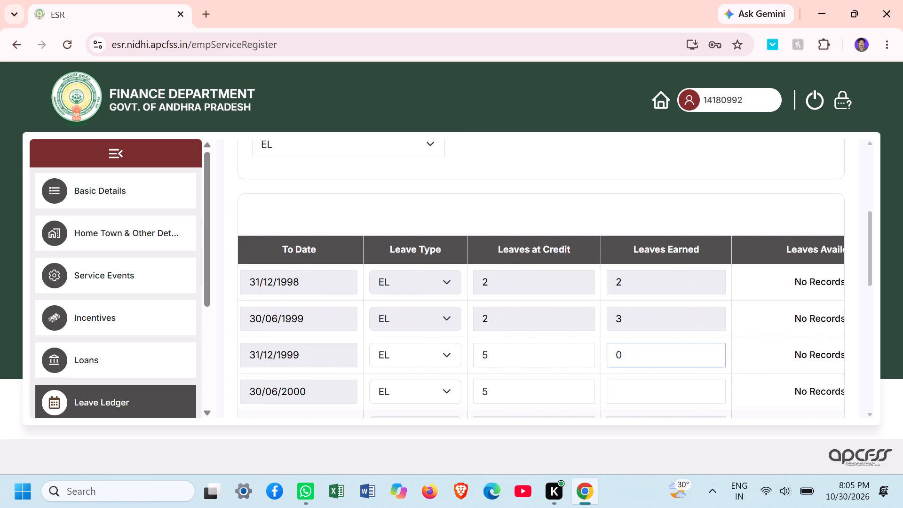
key(3)
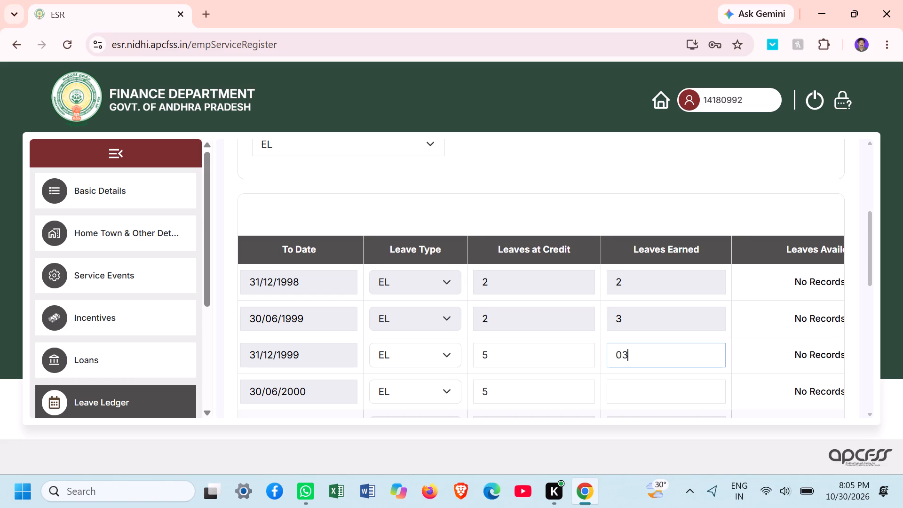
Save the third EL row, covering 01/07/1999 to 31/12/1999, and dismiss the confirmation.
key(Right)
key(Right)
key(Right)
key(Right)
key(Right)
key(Right)
click(758, 361)
key(Right)
key(Right)
key(Right)
key(Right)
key(Right)
key(Right)
key(Right)
key(Right)
key(Right)
key(Right)
key(Right)
key(Right)
key(Right)
key(Right)
key(Right)
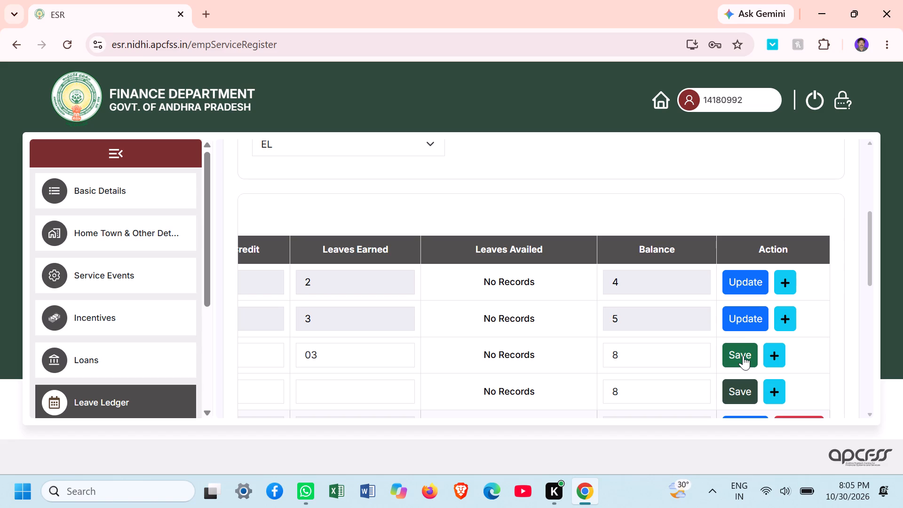
click(743, 356)
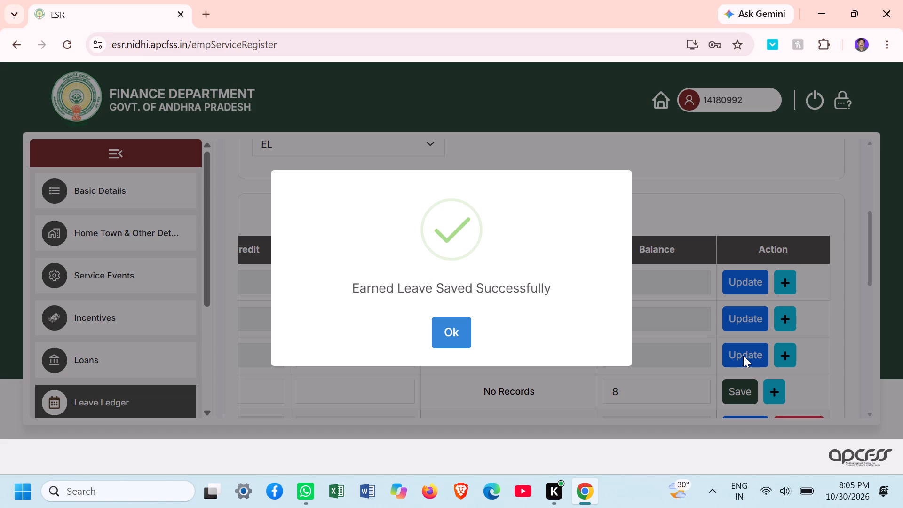
click(460, 325)
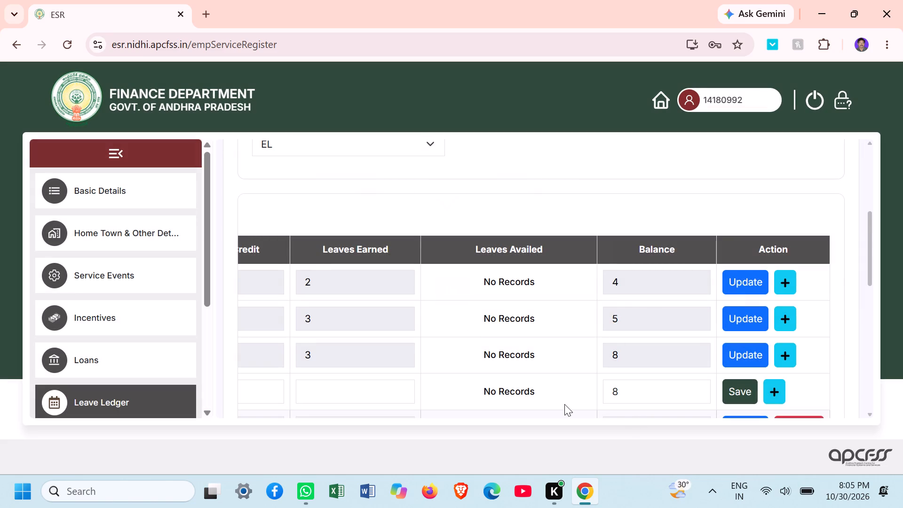
Set the SR Entry Date of the fourth EL row, covering 01/01/2000 to 30/06/2000, to 01/07/2000.
click(363, 360)
key(Left)
key(Left)
key(Left)
key(Left)
key(Left)
key(Left)
key(Left)
key(Left)
key(Left)
key(Left)
key(Left)
key(Left)
key(Left)
key(Left)
key(Left)
key(Left)
key(Left)
key(Left)
key(Left)
key(Left)
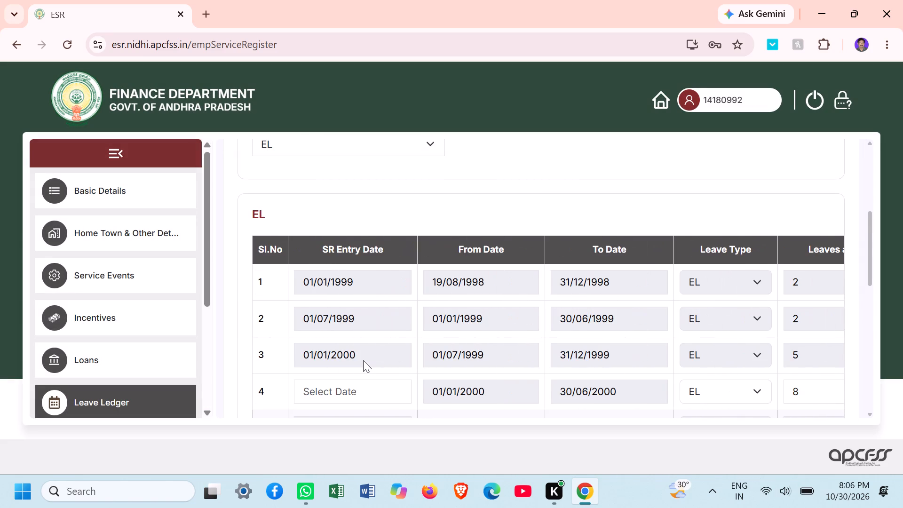
click(363, 395)
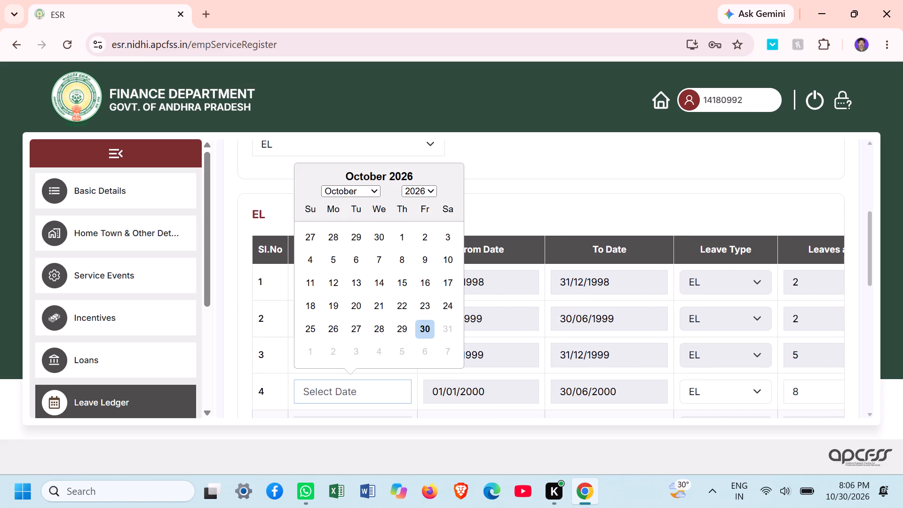
click(429, 192)
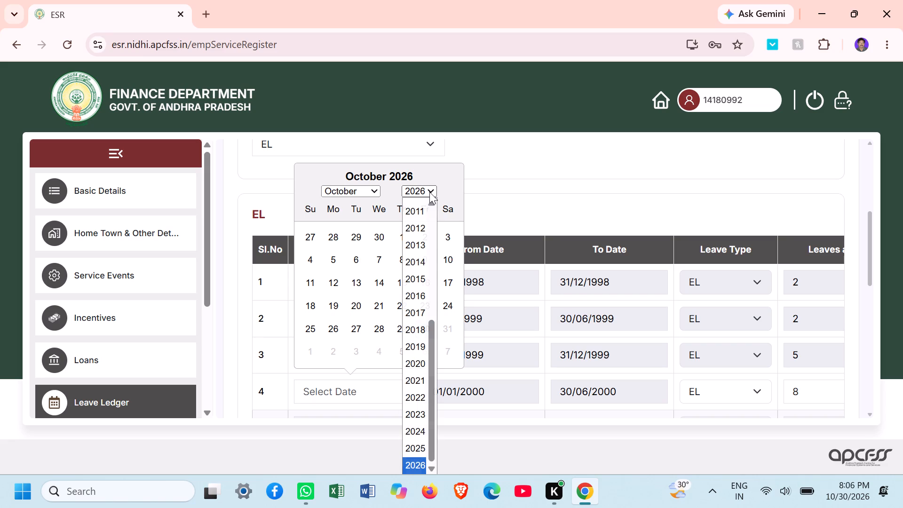
click(432, 202)
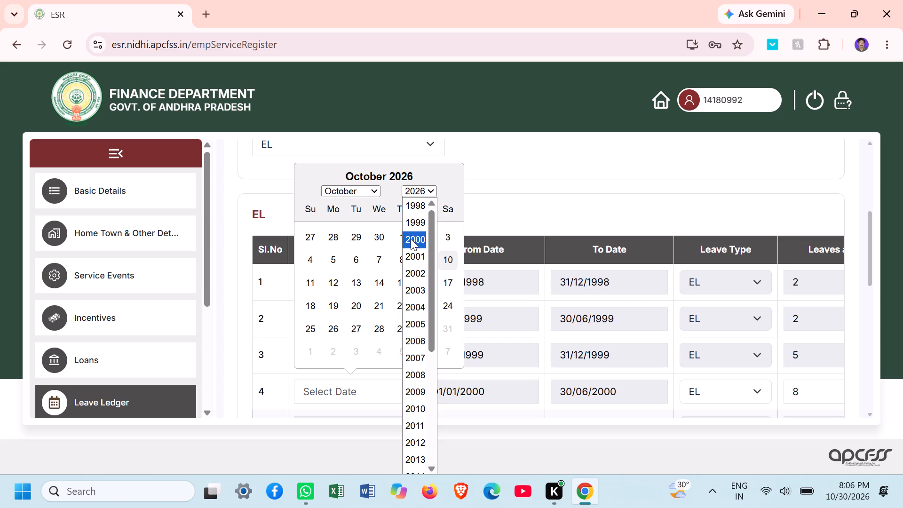
click(411, 238)
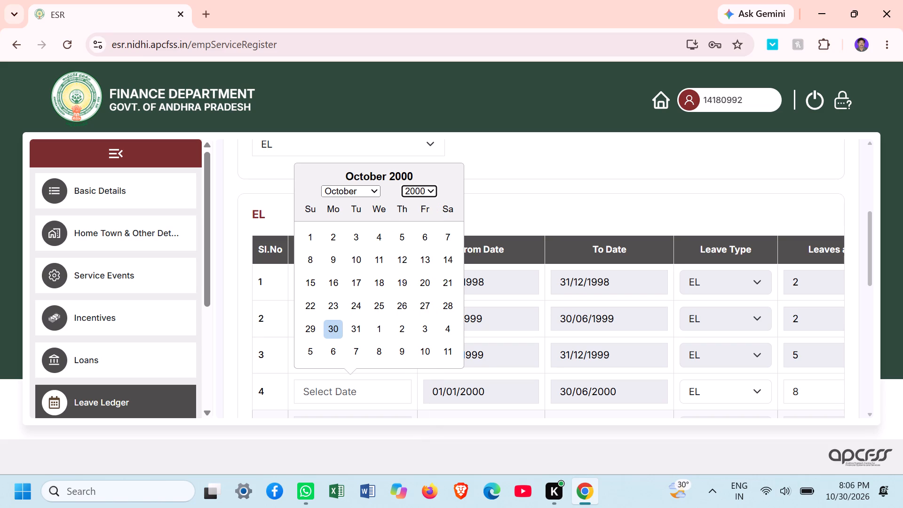
click(375, 194)
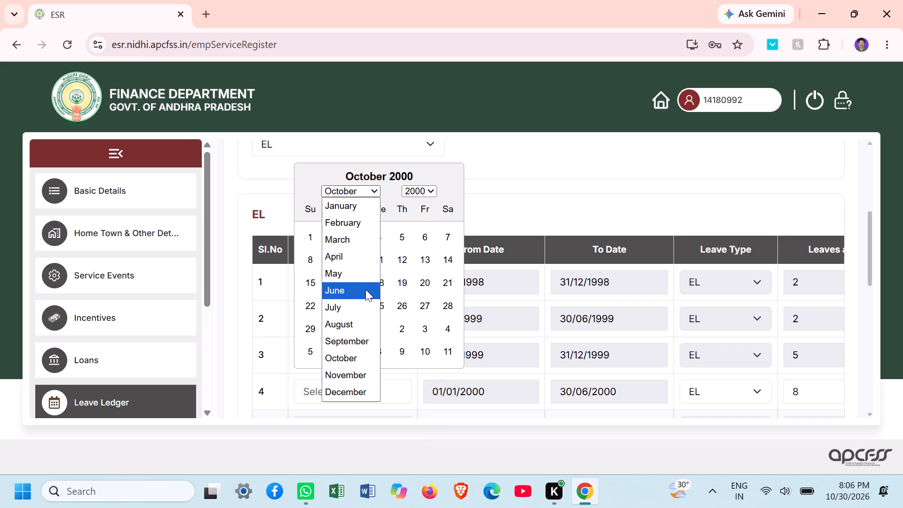
click(361, 302)
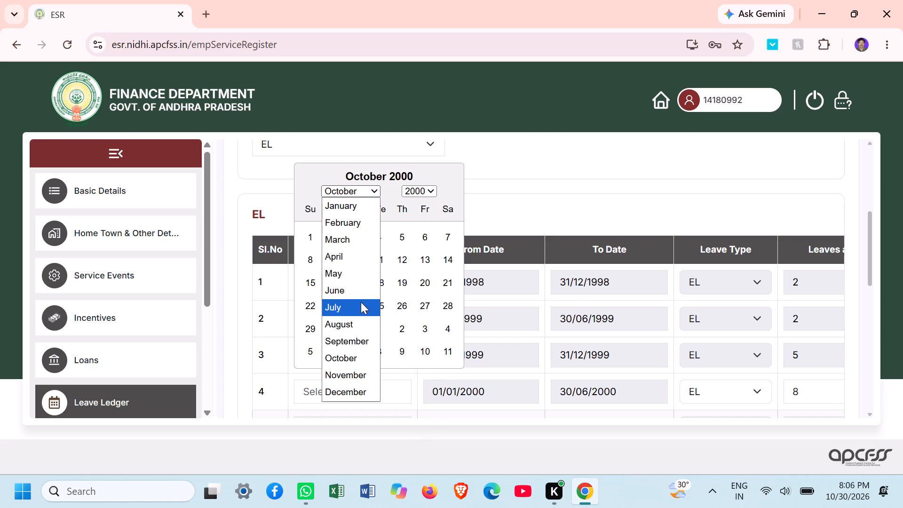
click(452, 234)
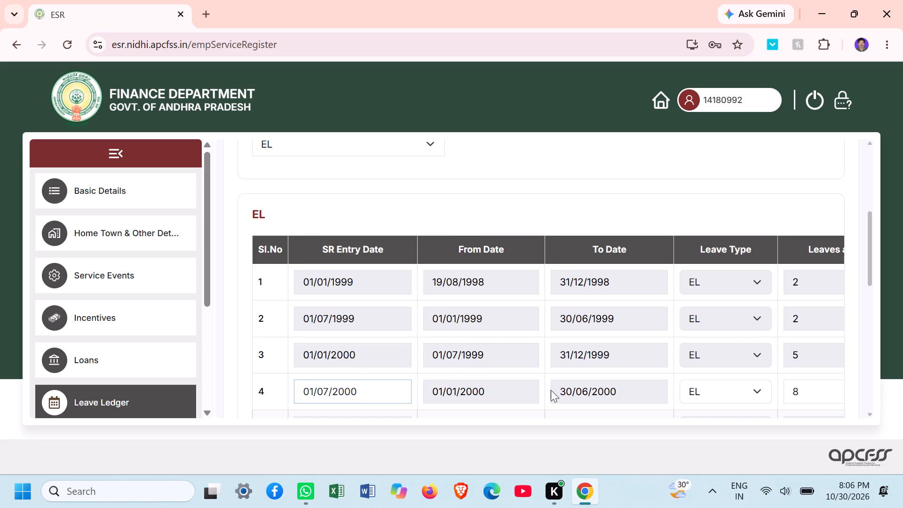
Enter 3 as Leaves Earned in the fourth EL row, for the period 01/01/2000 to 30/06/2000.
click(524, 394)
key(Right)
key(Right)
key(Right)
key(Right)
key(Right)
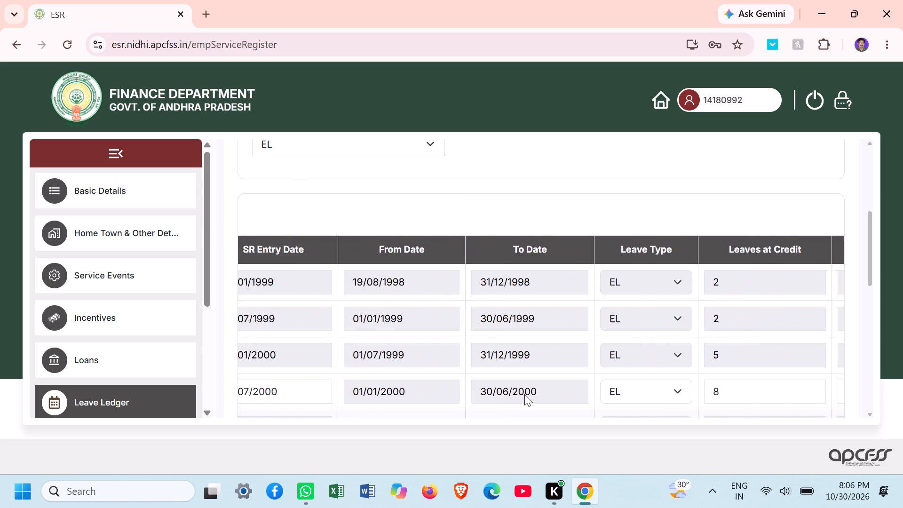
key(Right)
key(Right)
key(Right)
key(Right)
key(Right)
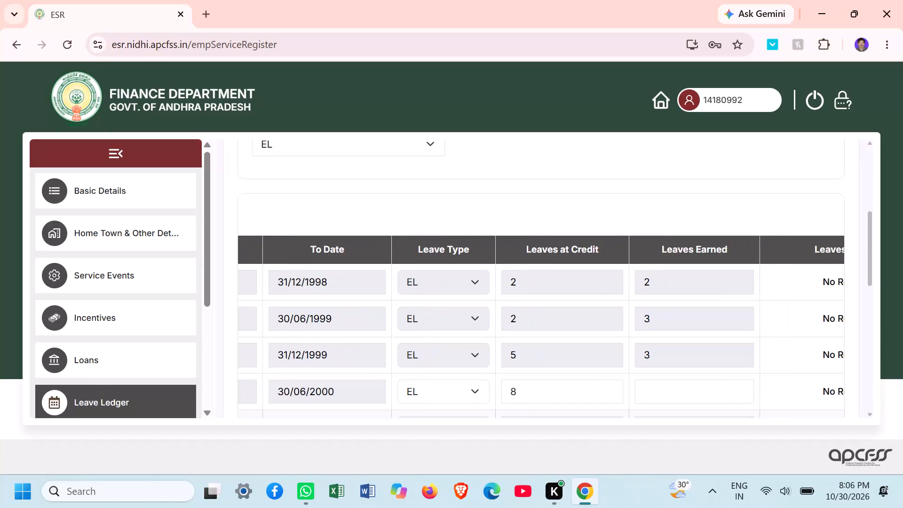
click(524, 394)
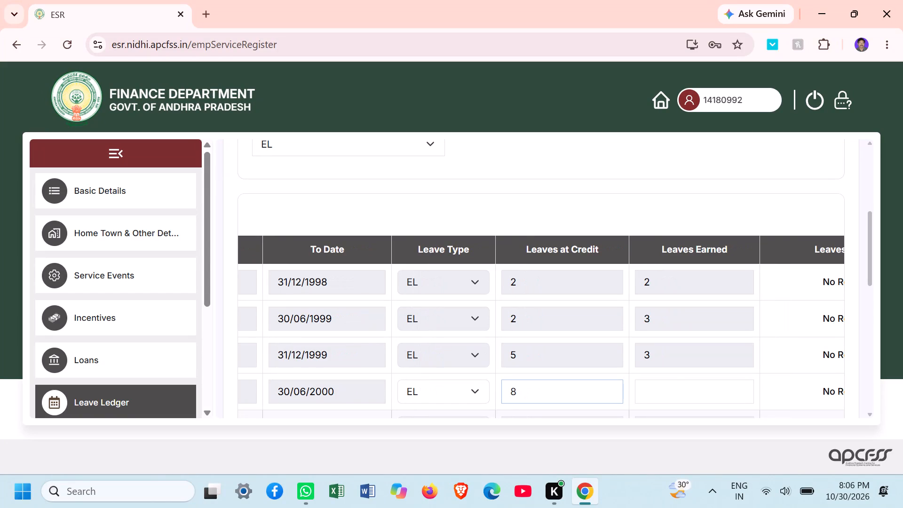
click(650, 386)
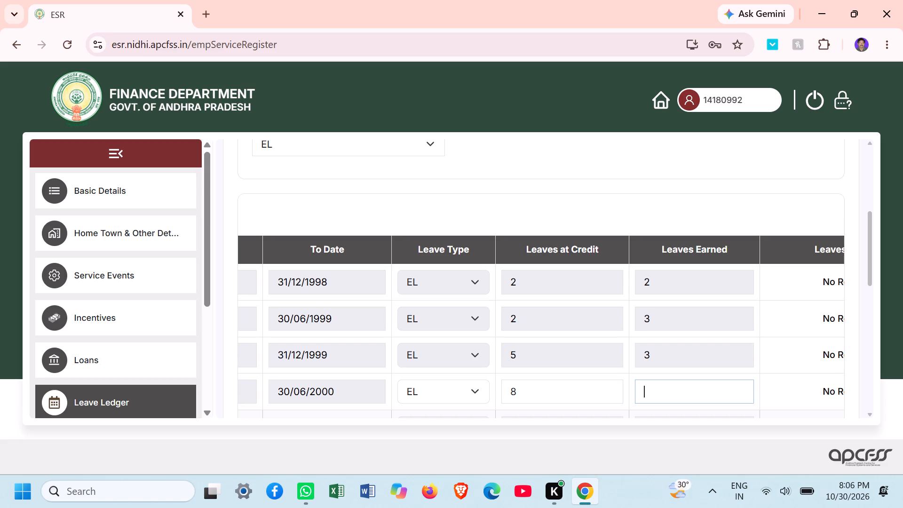
key(3)
Save the fourth EL row, covering 01/01/2000 to 30/06/2000, and dismiss the confirmation.
click(824, 399)
key(Right)
key(Right)
key(Right)
key(Right)
key(Right)
key(Right)
key(Right)
key(Right)
key(Right)
key(Right)
key(Right)
key(Right)
key(Right)
key(Right)
key(Right)
key(Right)
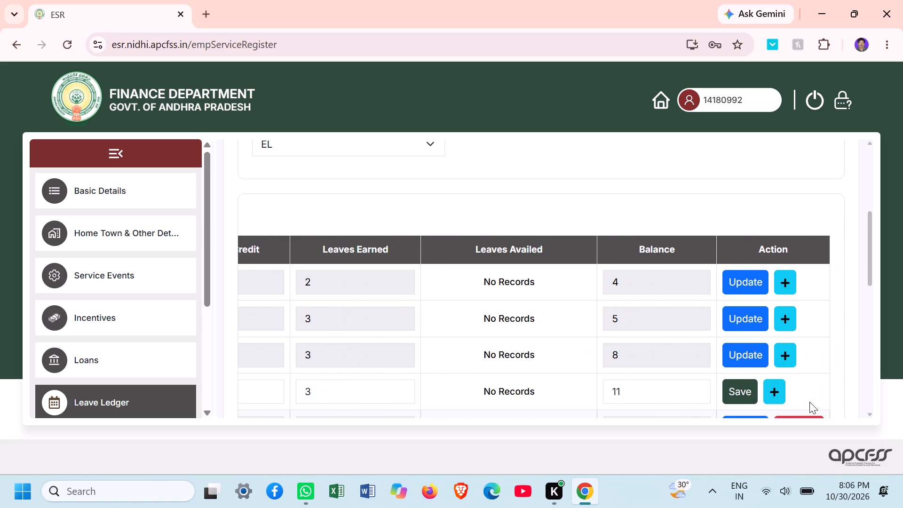
click(731, 389)
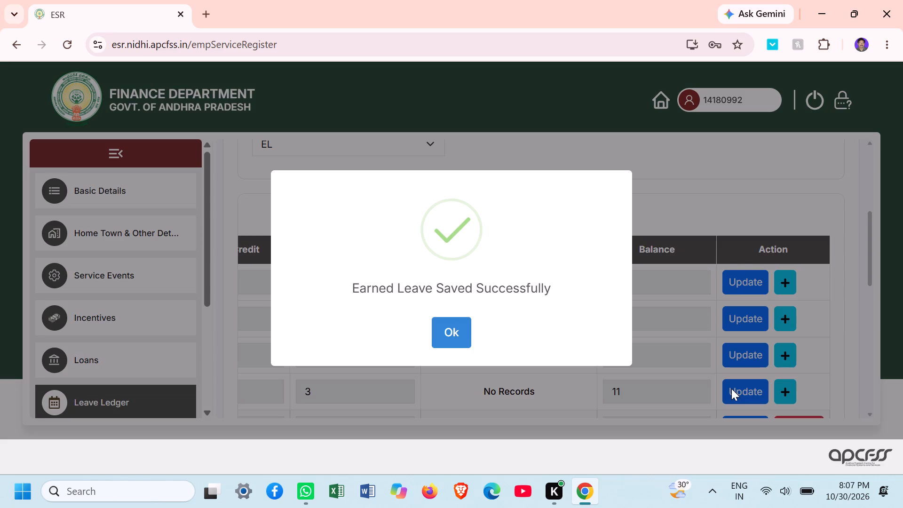
click(460, 328)
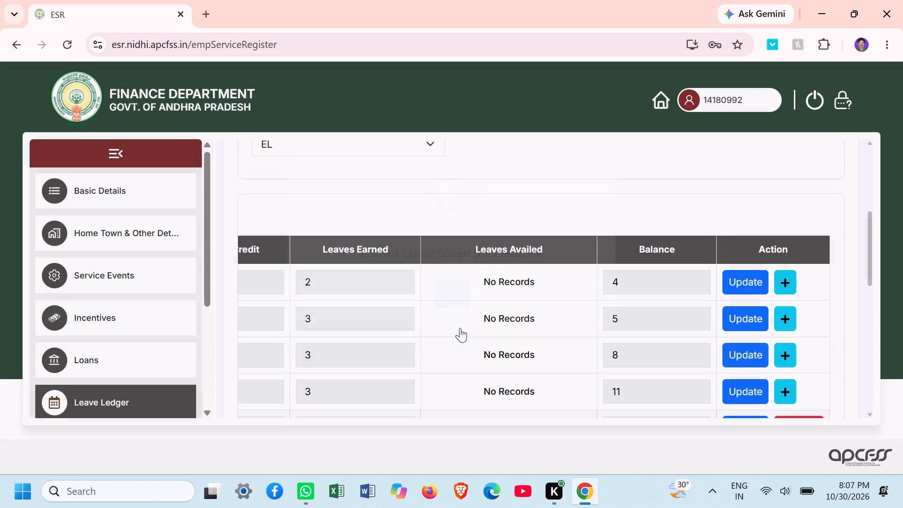
Open the Additional Leave row 4.1, below the fourth EL row, for editing.
click(869, 411)
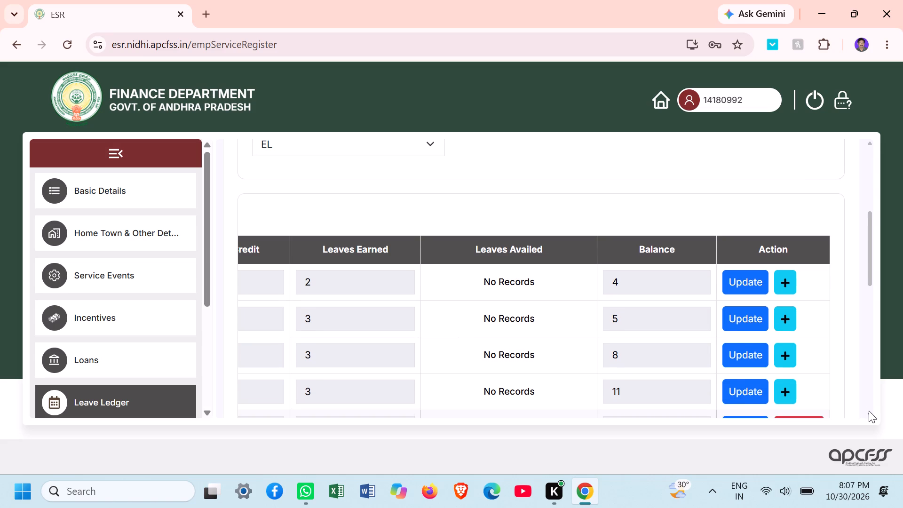
triple_click(869, 411)
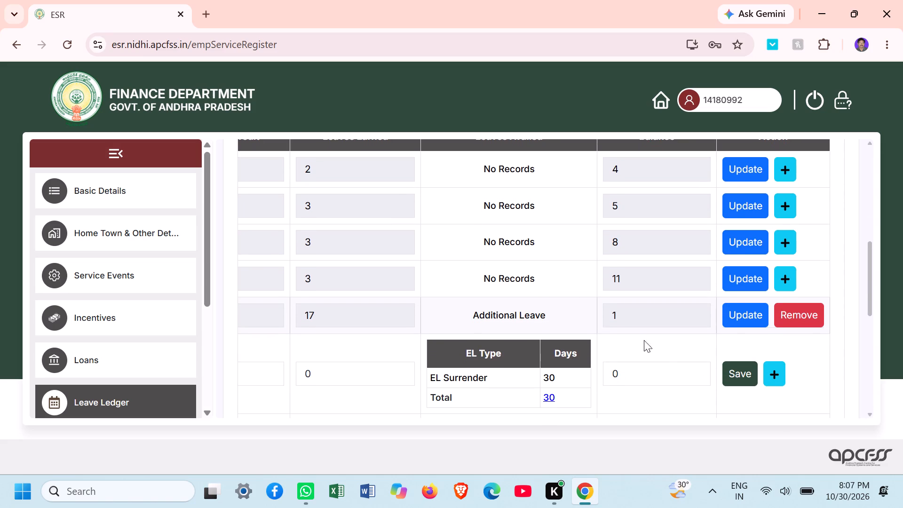
click(377, 314)
click(757, 317)
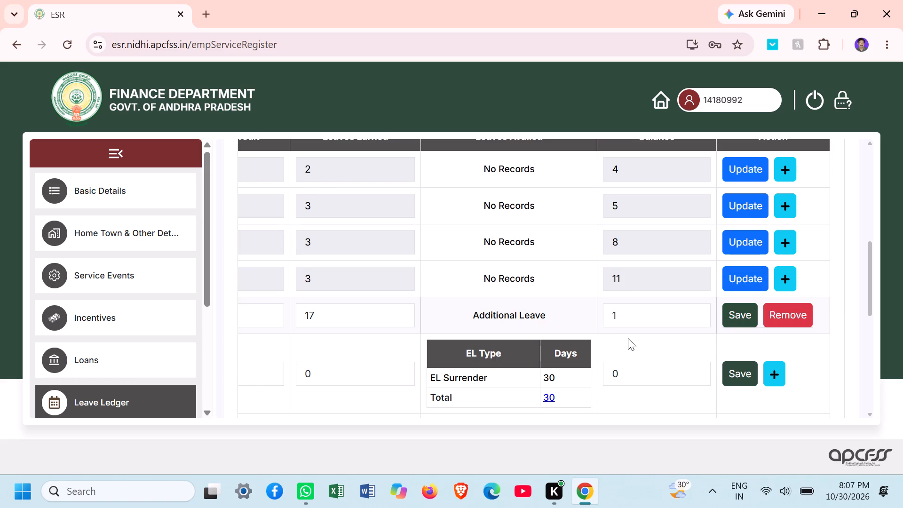
Examine the entry date, period, leave type, credit, earned and balance values of Additional Leave row 4.1 against the neighbouring rows.
click(454, 321)
key(Left)
key(Left)
key(Left)
key(Left)
key(Left)
key(Left)
key(Left)
key(Left)
key(Left)
key(Left)
key(Left)
key(Left)
key(Left)
key(Left)
key(Left)
key(Left)
key(Left)
key(Left)
key(Left)
key(Left)
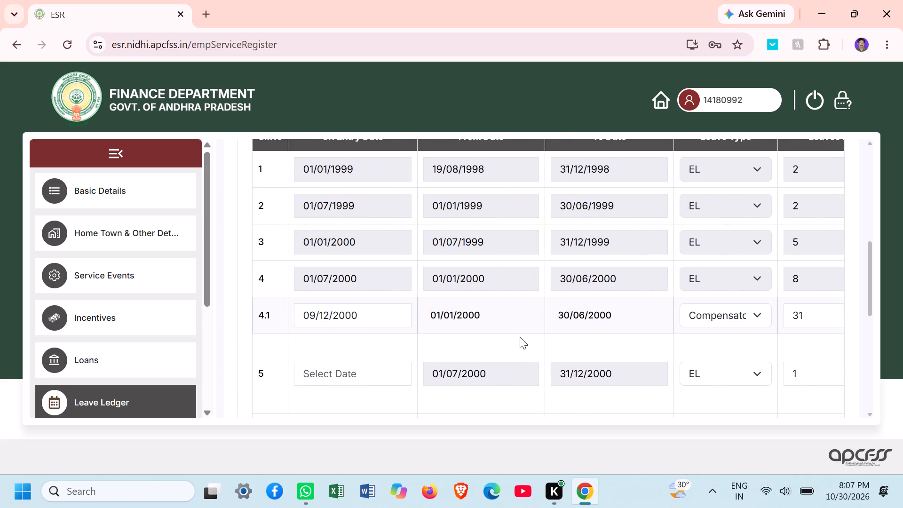
key(Right)
key(Right)
key(Right)
key(Right)
key(Right)
key(Right)
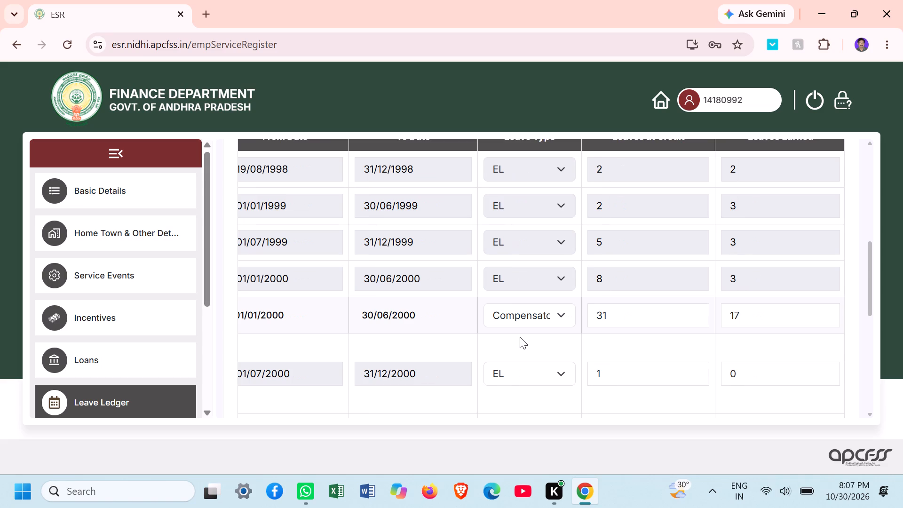
key(Right)
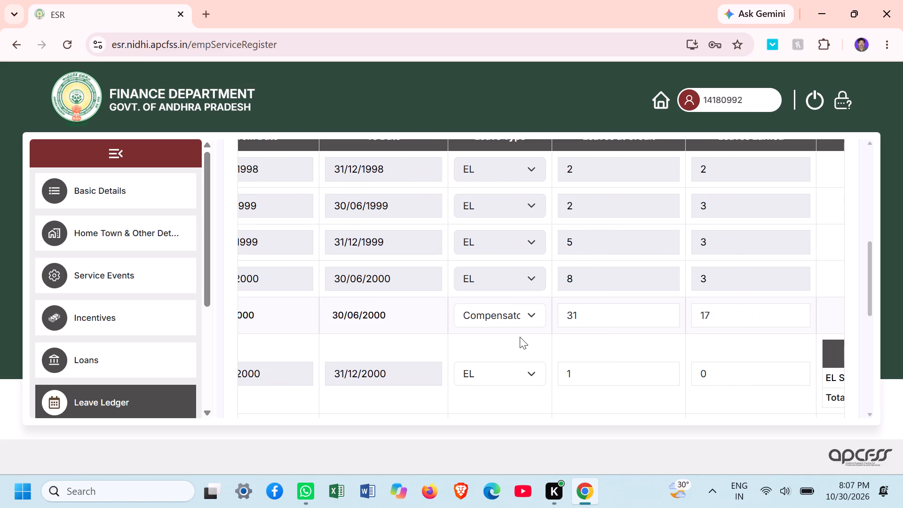
key(Right)
key(Right)
key(Right)
key(Right)
key(Right)
key(Right)
key(Right)
key(Right)
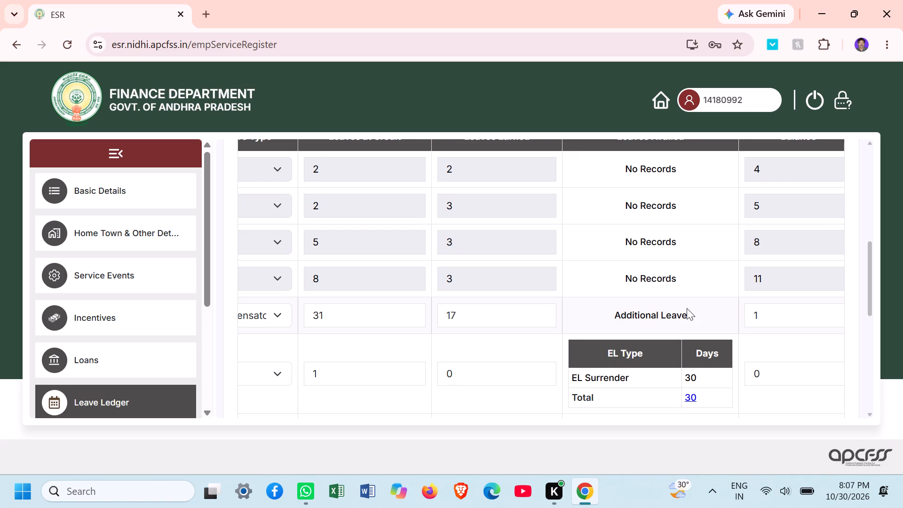
key(Right)
key(Right)
key(Right)
key(Right)
key(Right)
key(Right)
key(Right)
key(Right)
key(Right)
key(Right)
key(Right)
key(Right)
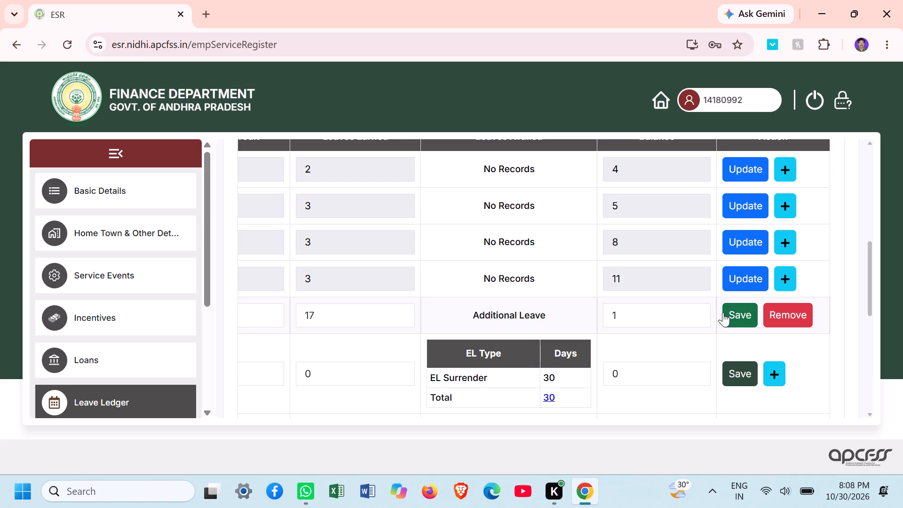
key(Left)
key(Left)
key(Left)
key(Left)
key(Left)
key(Left)
key(Left)
key(Left)
key(Left)
key(Left)
key(Left)
key(Left)
key(Left)
key(Left)
key(Left)
key(Left)
key(Left)
key(Left)
key(Left)
key(Left)
key(Left)
key(Left)
key(Left)
key(Left)
key(Left)
key(Left)
key(Left)
key(Left)
key(Left)
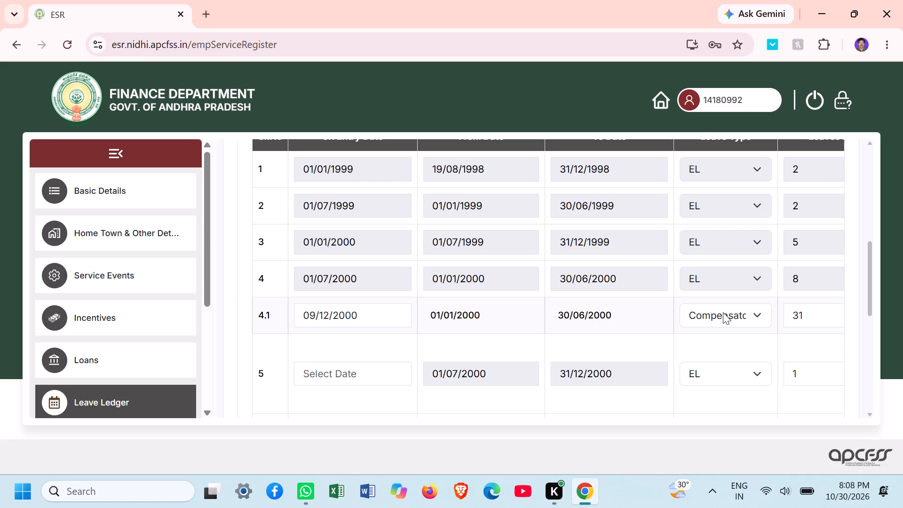
key(Right)
key(Right)
key(Right)
key(Right)
key(Right)
key(Right)
key(Right)
key(Right)
key(Right)
key(Right)
key(Right)
key(Right)
key(Right)
key(Right)
key(Right)
key(Right)
key(Right)
key(Right)
key(Right)
key(Right)
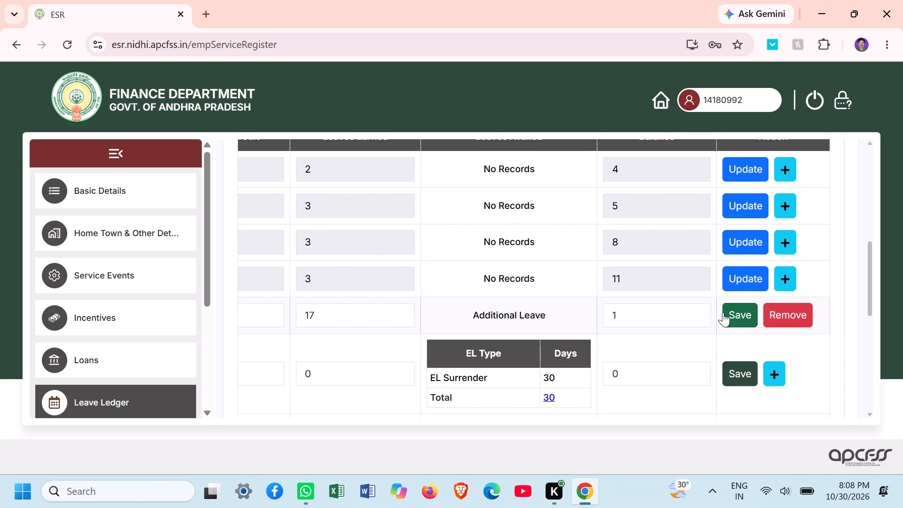
key(Left)
key(Left)
key(Left)
key(Left)
key(Left)
key(Left)
key(Left)
key(Left)
key(Left)
key(Left)
key(Left)
key(Left)
key(Left)
key(Left)
key(Left)
key(Left)
key(Left)
key(Left)
key(Left)
key(Left)
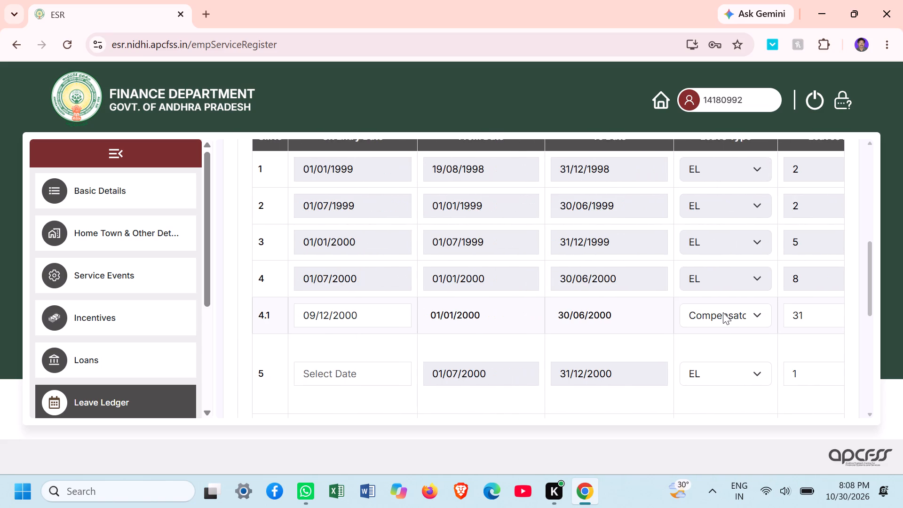
Check the leaves at credit, earned, availed and balance entries of Additional Leave row 4.1 against the neighbouring EL rows.
key(Right)
key(Right)
key(Right)
key(Right)
key(Right)
key(Right)
key(Right)
key(Right)
key(Right)
key(Right)
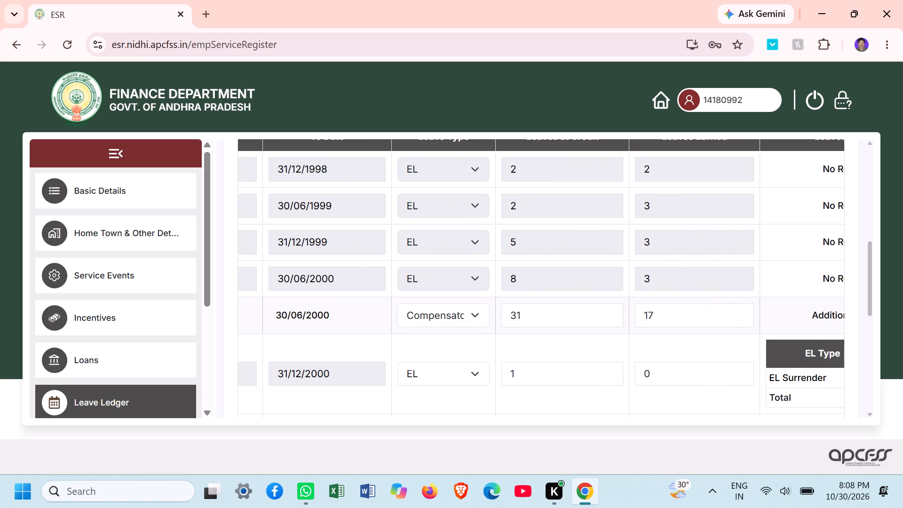
key(Right)
key(Right)
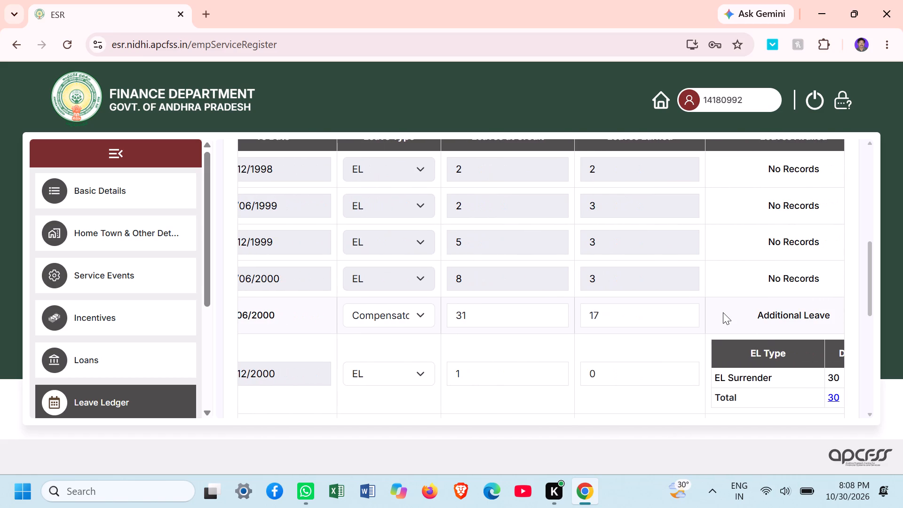
key(Right)
key(Right)
key(Right)
key(Right)
key(Right)
key(Right)
key(Right)
key(Right)
key(Right)
key(Right)
key(Right)
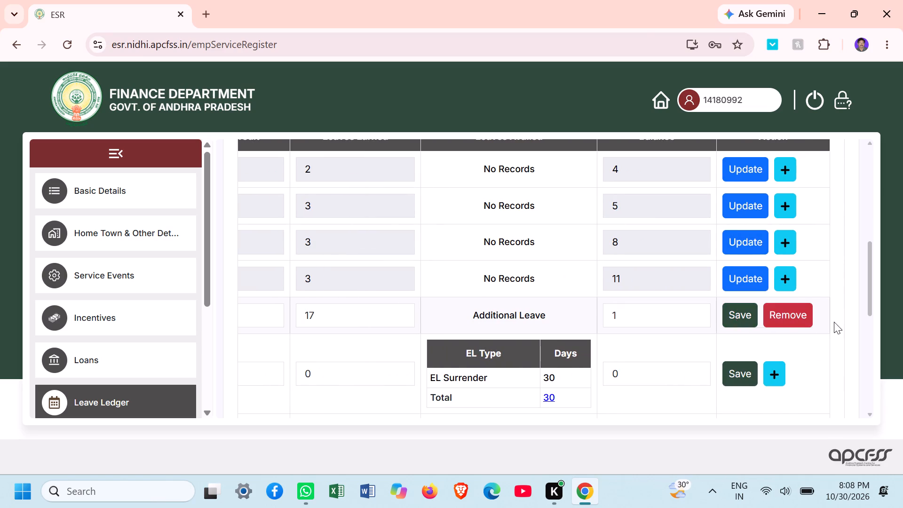
Review the SR entry date, period and leave type of Additional Leave row 4.1 alongside EL rows 1 to 5.
key(Left)
key(Left)
key(Left)
key(Left)
key(Left)
key(Left)
key(Left)
key(Left)
key(Left)
key(Left)
key(Left)
key(Left)
key(Left)
key(Left)
key(Left)
key(Left)
key(Left)
key(Left)
key(Left)
key(Left)
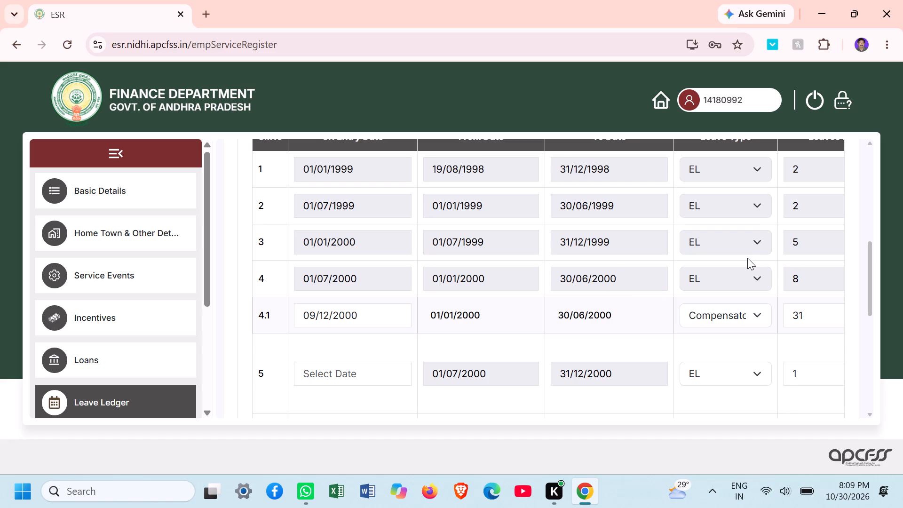
Add another additional leave row under the fourth EL row, for the period 01/01/2000 to 30/06/2000.
click(700, 282)
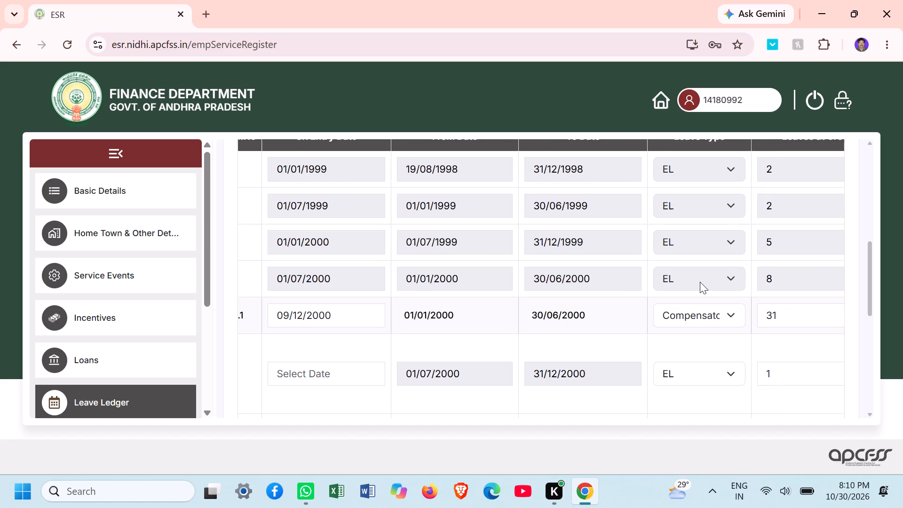
key(Right)
key(Right)
key(Right)
key(Right)
key(Right)
key(Right)
key(Right)
key(Right)
key(Right)
key(Right)
key(Right)
key(Right)
key(Right)
key(Right)
key(Right)
key(Right)
key(Right)
key(Right)
key(Right)
key(Right)
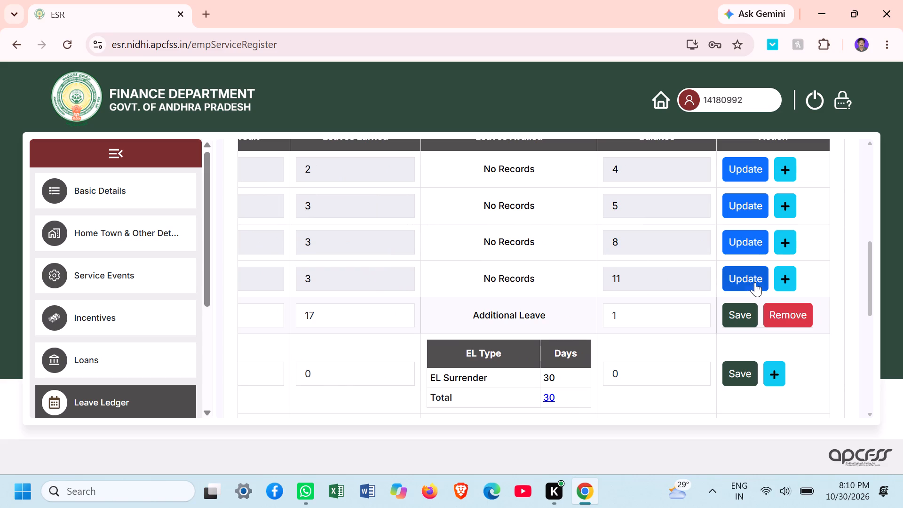
click(790, 277)
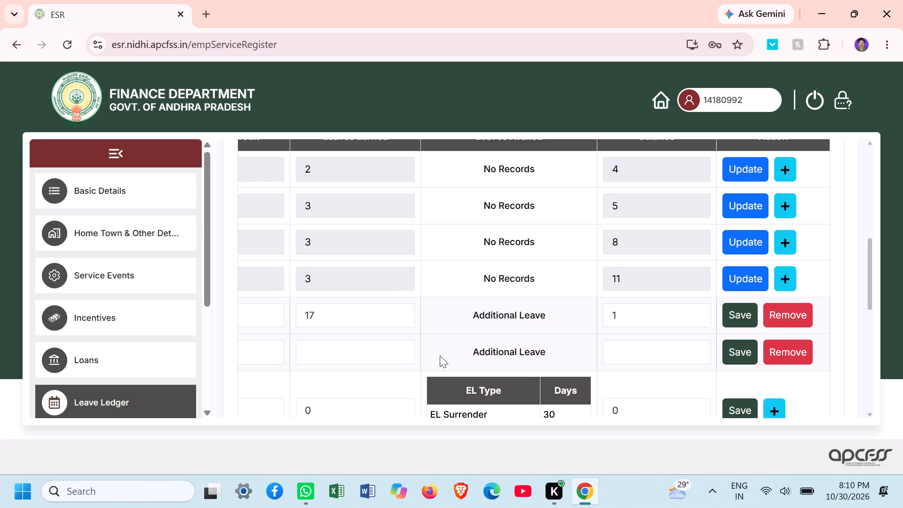
Examine the SR entry date, period, leave type and credit fields of the new Additional Leave row 4.2.
key(Left)
key(Left)
key(Left)
key(Left)
key(Left)
key(Left)
key(Left)
key(Left)
key(Left)
key(Left)
key(Left)
key(Left)
key(Left)
key(Left)
key(Left)
key(Left)
key(Left)
key(Left)
key(Left)
key(Left)
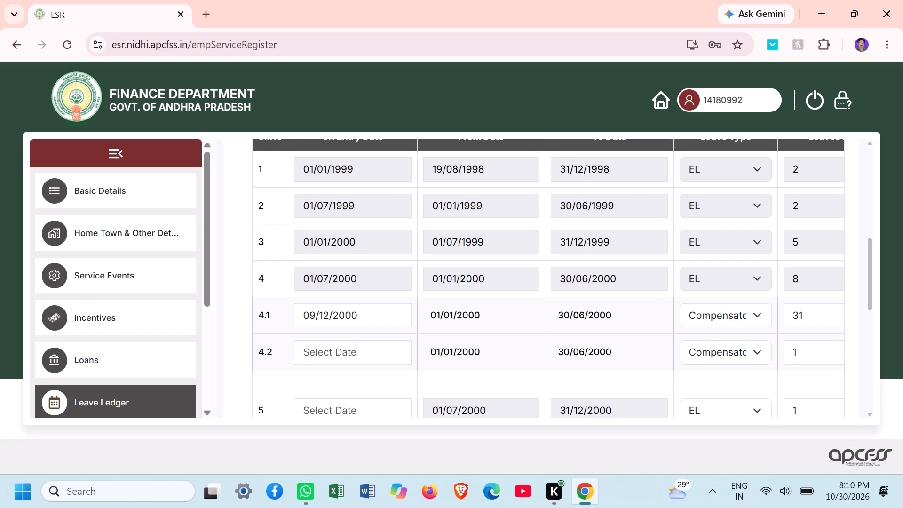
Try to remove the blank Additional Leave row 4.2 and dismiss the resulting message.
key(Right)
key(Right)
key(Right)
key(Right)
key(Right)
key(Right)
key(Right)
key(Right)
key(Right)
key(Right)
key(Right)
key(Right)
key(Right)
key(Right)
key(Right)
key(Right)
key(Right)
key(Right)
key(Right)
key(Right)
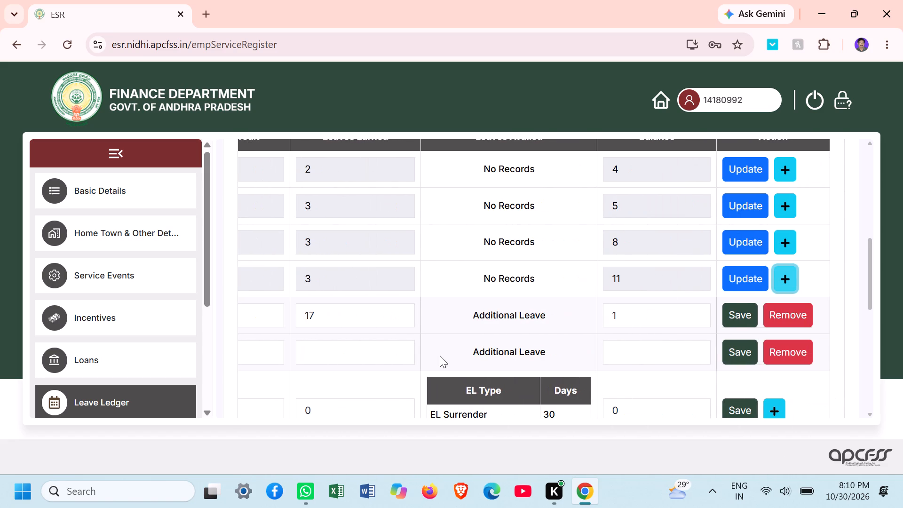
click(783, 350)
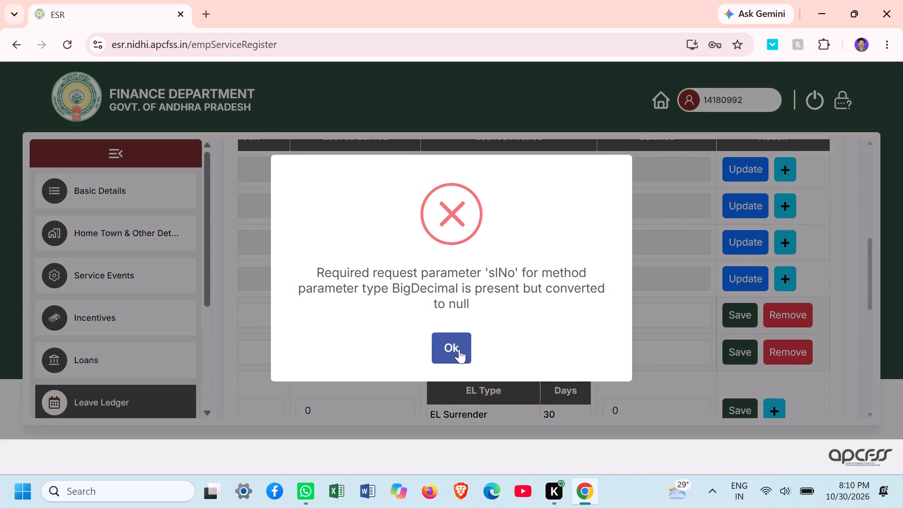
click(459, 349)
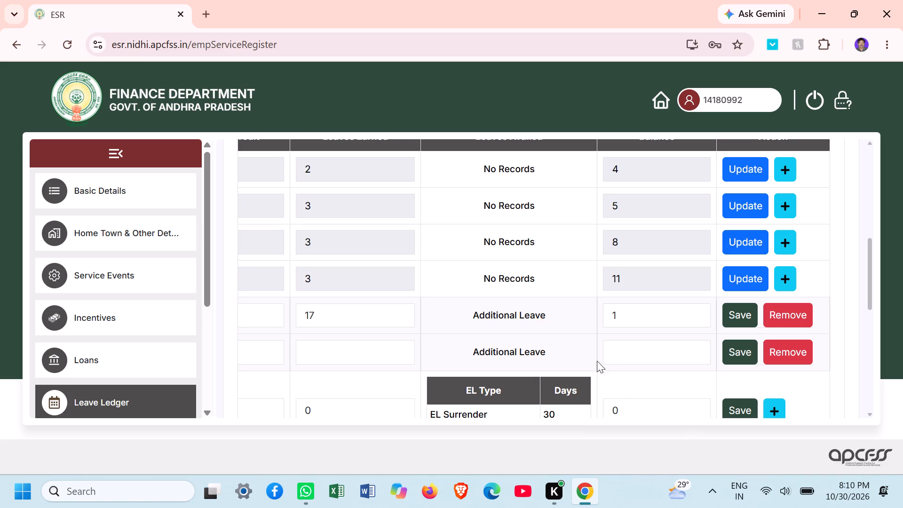
Examine the SR entry dates, periods and leave types of the EL rows, including Additional Leave rows 4.1 and 4.2.
click(377, 280)
key(Left)
key(Left)
key(Left)
key(Left)
key(Left)
key(Left)
key(Left)
key(Left)
key(Left)
key(Left)
key(Left)
key(Left)
key(Left)
key(Left)
key(Left)
key(Left)
key(Left)
key(Left)
key(Left)
key(Left)
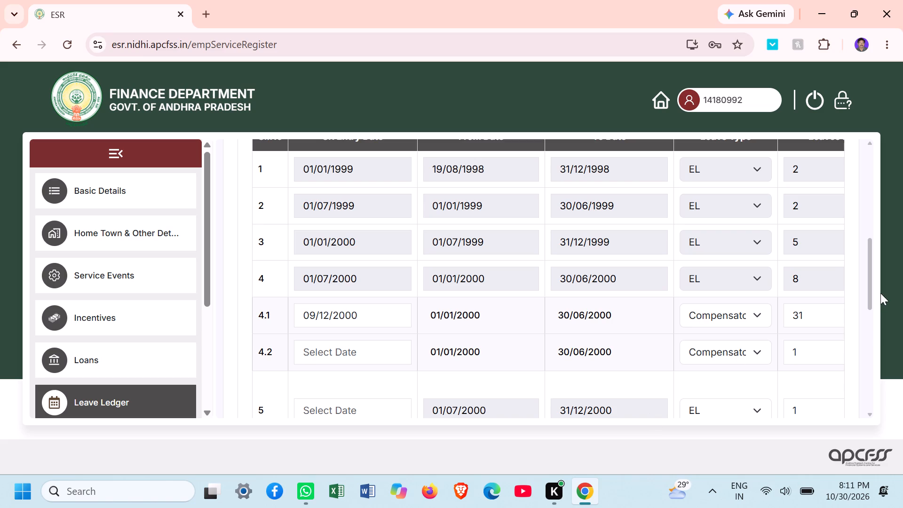
drag(871, 288, 866, 252)
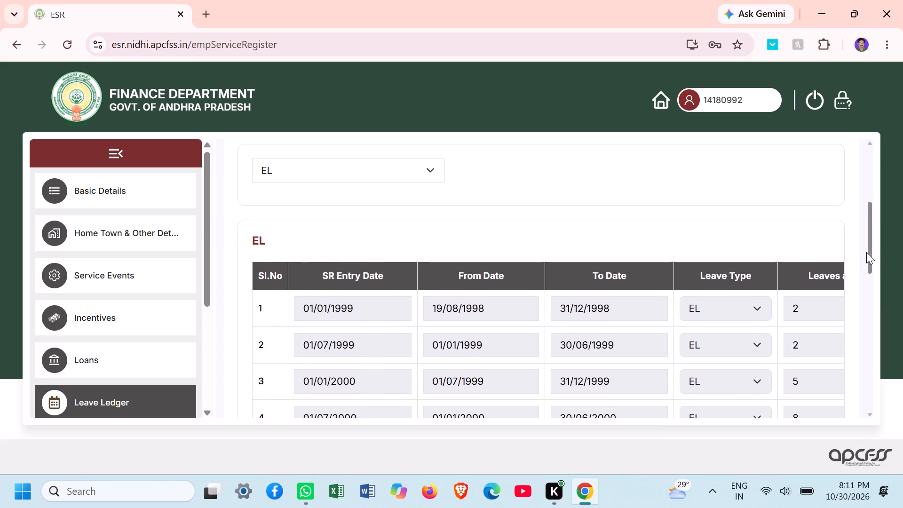
drag(866, 252, 866, 293)
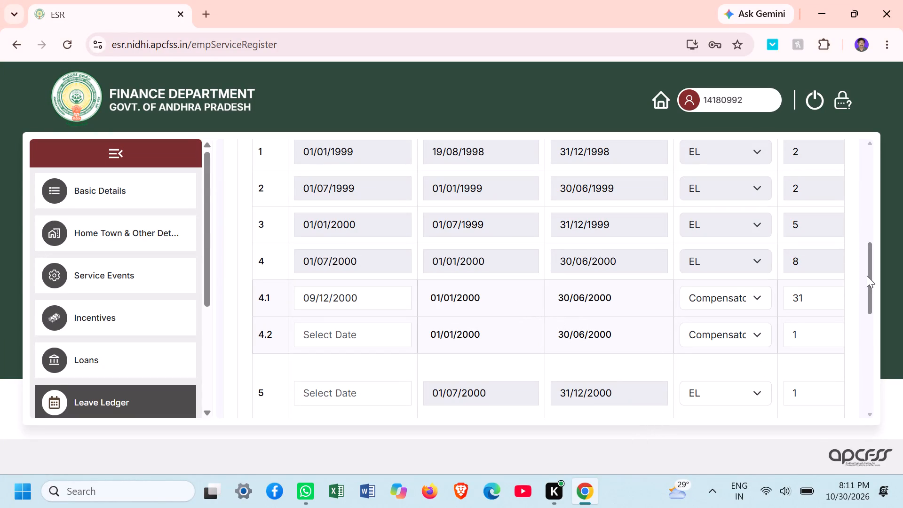
Examine the leaves earned, leaves availed and balance columns for EL rows 1 to 5 and Additional Leave rows 4.1 and 4.2.
click(642, 262)
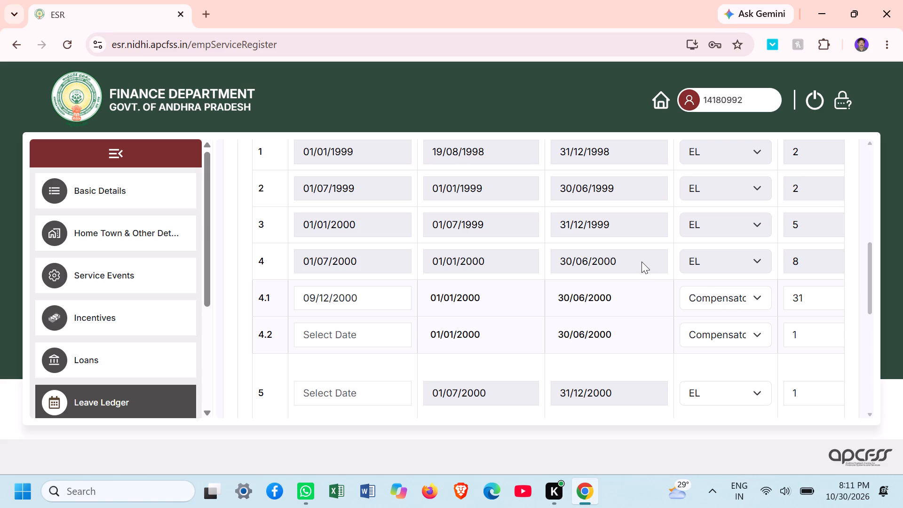
key(Right)
key(Right)
key(Right)
key(Right)
key(Right)
key(Right)
key(Right)
key(Right)
key(Right)
key(Right)
key(Right)
key(Right)
key(Right)
key(Right)
key(Right)
key(Right)
key(Right)
key(Right)
key(Right)
key(Right)
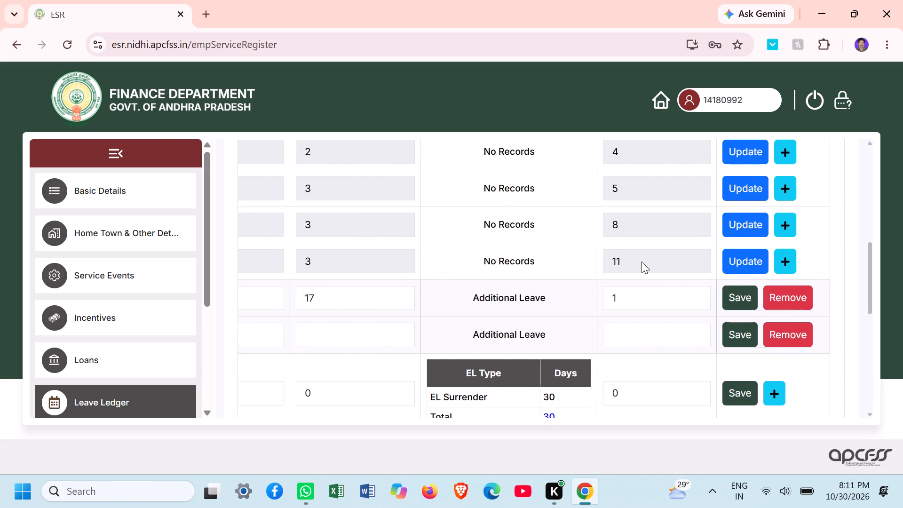
click(557, 332)
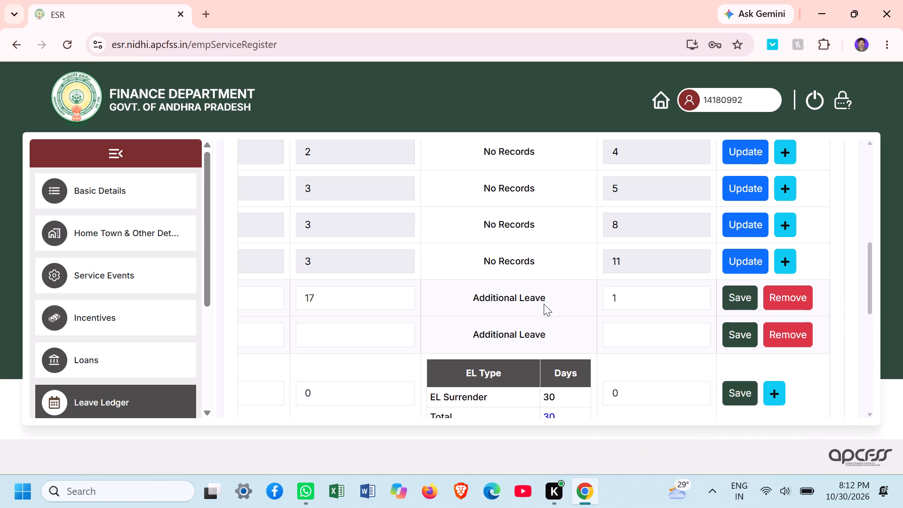
click(362, 265)
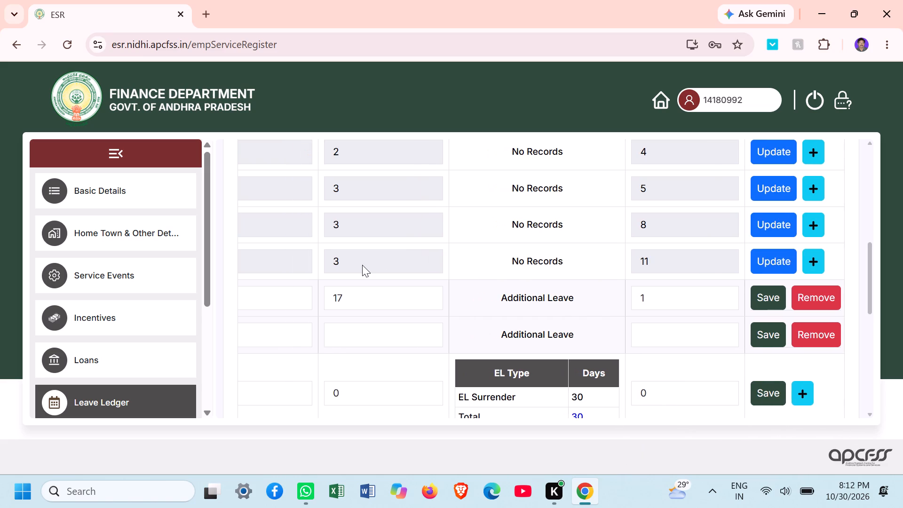
Examine the SR entry dates, periods, leave types and leaves earned for EL rows 1 to 5 and Additional Leave rows 4.1 and 4.2.
key(Left)
key(Left)
key(Left)
key(Left)
key(Left)
key(Left)
key(Left)
key(Left)
key(Left)
key(Left)
key(Left)
key(Left)
key(Left)
key(Left)
key(Left)
key(Left)
key(Left)
key(Left)
key(Left)
key(Left)
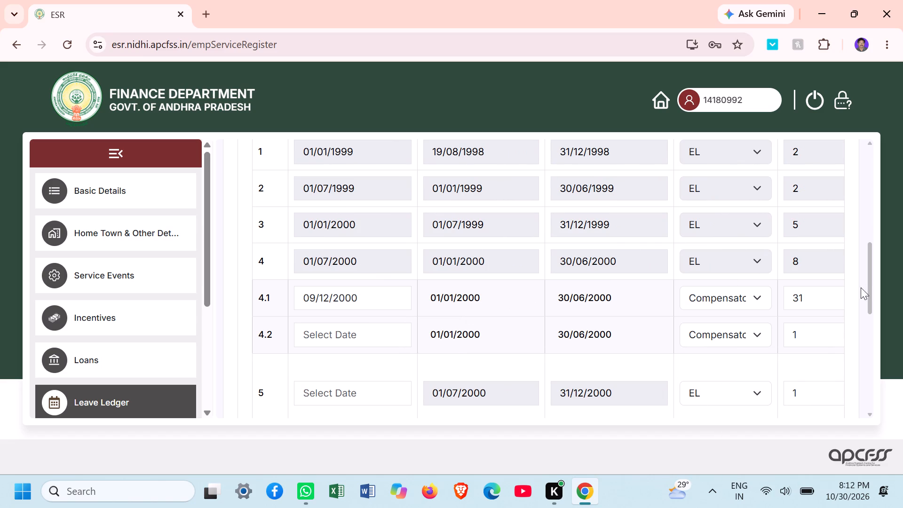
key(Right)
key(Right)
key(Right)
key(Right)
key(Right)
key(Right)
key(Right)
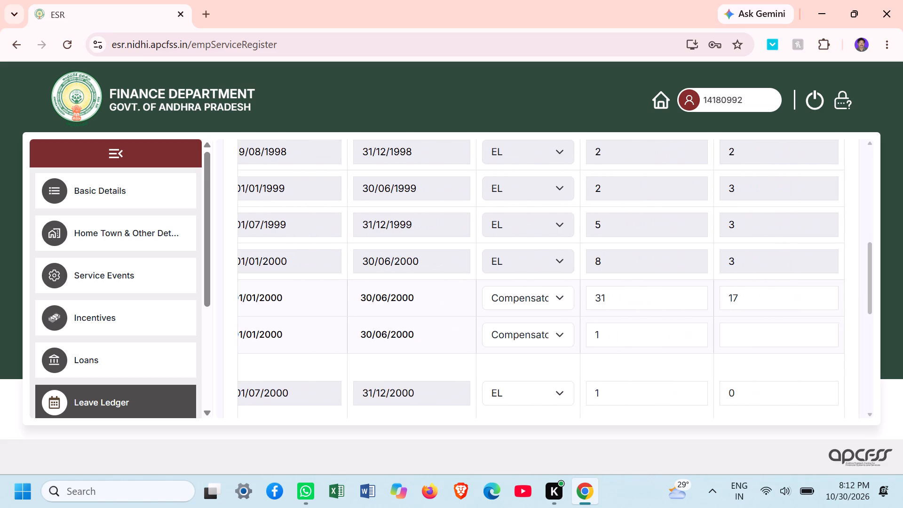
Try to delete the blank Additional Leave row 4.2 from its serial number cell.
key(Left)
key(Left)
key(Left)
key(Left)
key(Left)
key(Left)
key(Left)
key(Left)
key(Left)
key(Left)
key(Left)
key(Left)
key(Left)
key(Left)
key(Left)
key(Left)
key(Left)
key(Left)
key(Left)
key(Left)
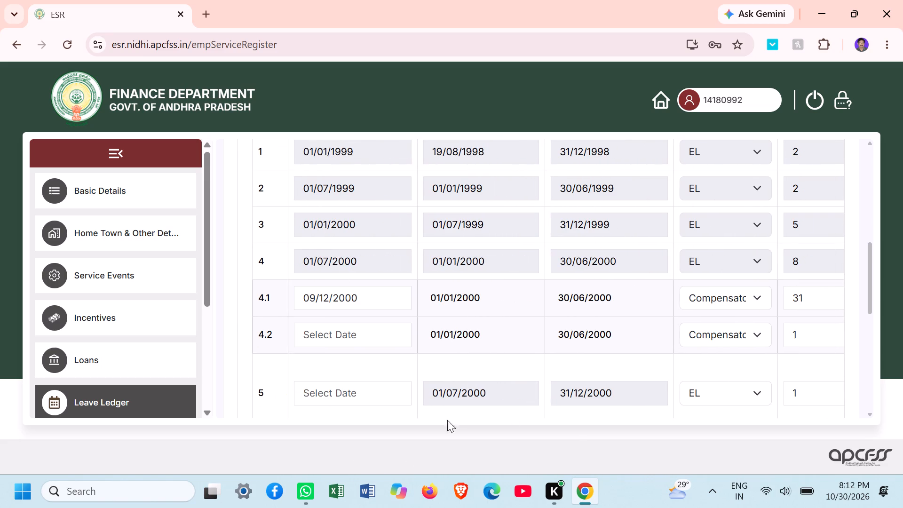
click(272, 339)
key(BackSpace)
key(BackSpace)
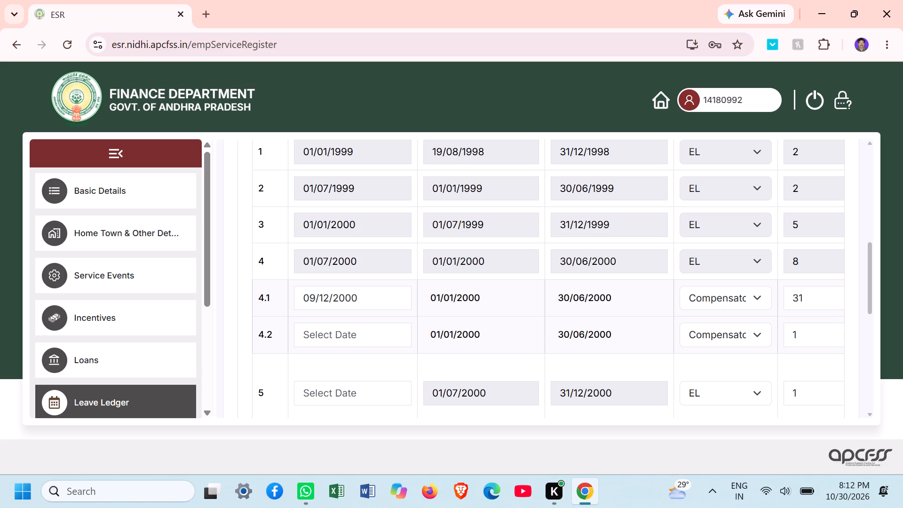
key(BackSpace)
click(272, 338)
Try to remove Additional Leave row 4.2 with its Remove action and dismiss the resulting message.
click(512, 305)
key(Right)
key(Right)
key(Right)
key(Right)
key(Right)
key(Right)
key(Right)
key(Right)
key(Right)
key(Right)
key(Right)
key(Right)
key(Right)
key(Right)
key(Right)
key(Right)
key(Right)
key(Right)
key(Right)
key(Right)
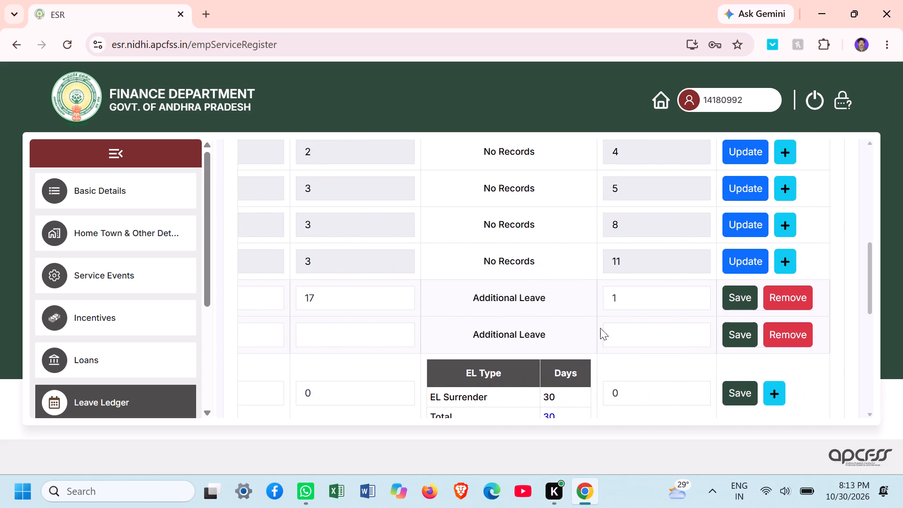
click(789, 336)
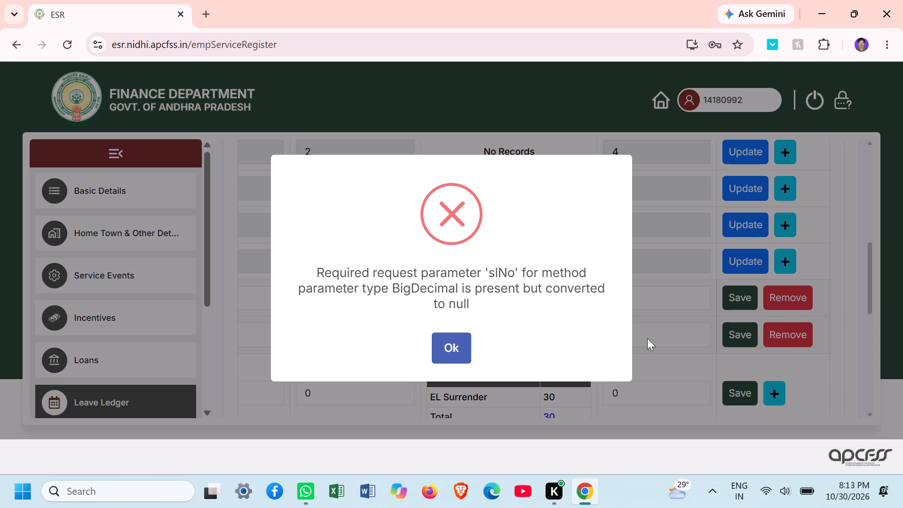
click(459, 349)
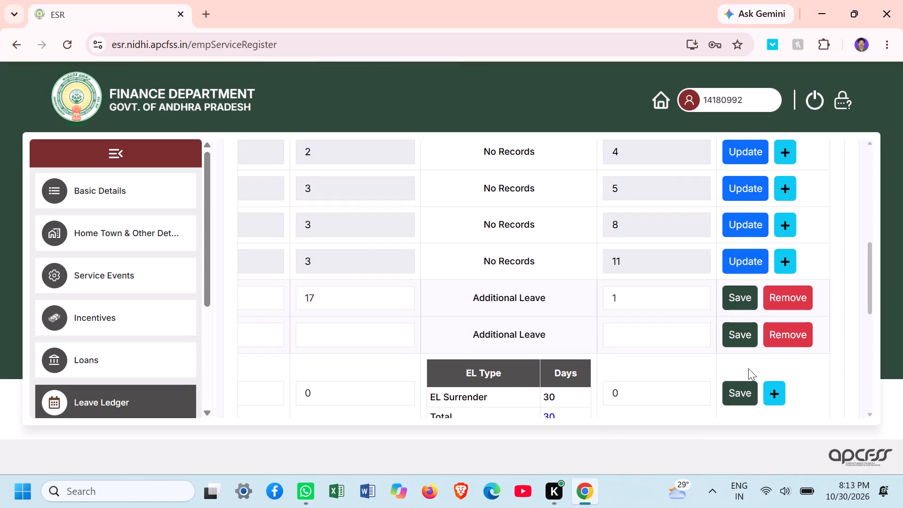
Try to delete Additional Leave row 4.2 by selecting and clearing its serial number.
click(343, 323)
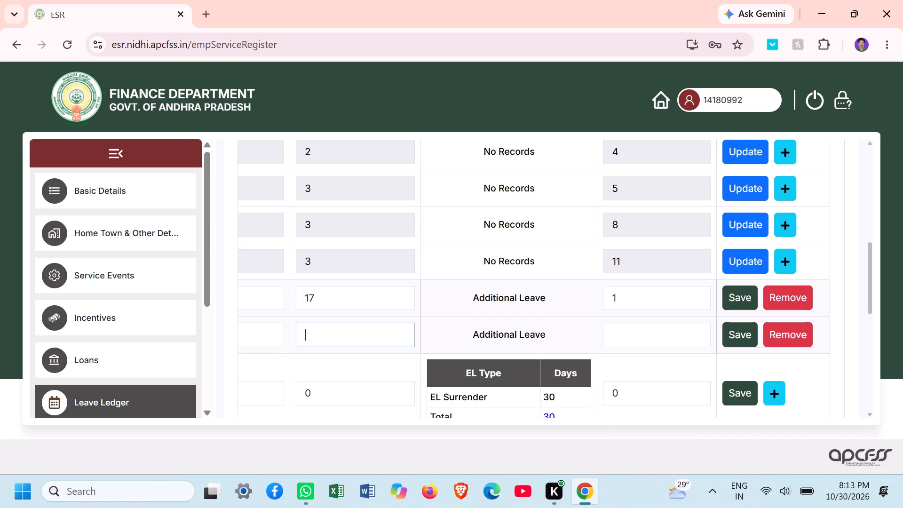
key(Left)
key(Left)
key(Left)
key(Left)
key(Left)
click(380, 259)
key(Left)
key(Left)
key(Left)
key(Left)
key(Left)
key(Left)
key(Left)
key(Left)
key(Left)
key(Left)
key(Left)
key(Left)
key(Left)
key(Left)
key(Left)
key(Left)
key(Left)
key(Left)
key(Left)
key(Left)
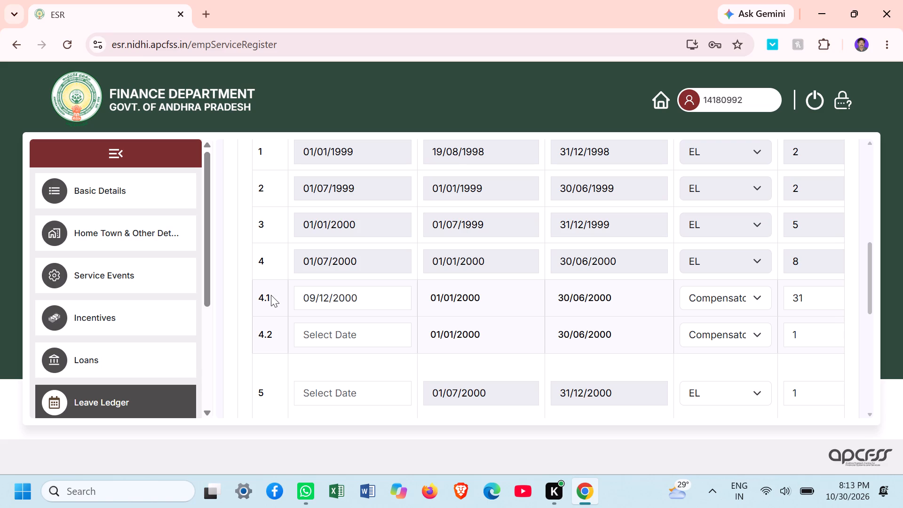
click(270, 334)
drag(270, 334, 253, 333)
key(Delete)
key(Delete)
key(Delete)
Set the SR entry date of EL row 5, for the period 01/07/2000 to 31/12/2000, to 01/01/2001.
drag(871, 277, 863, 283)
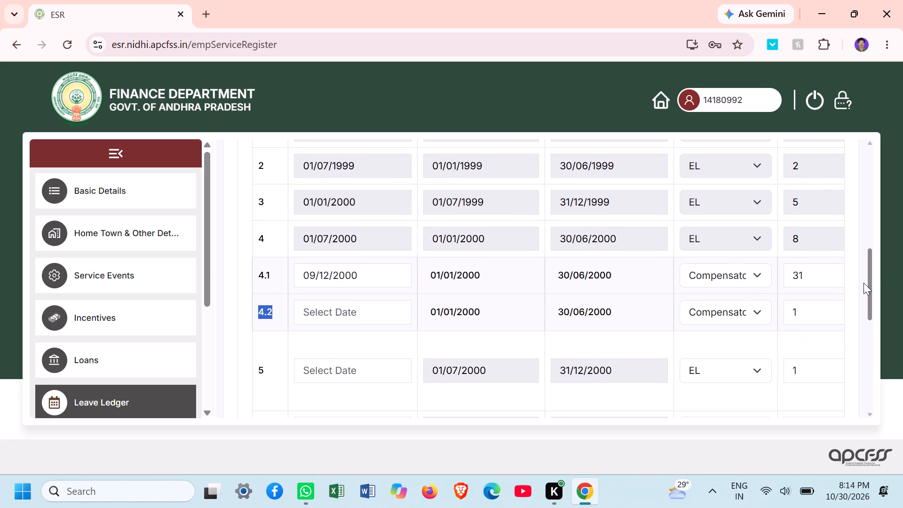
drag(863, 283, 863, 283)
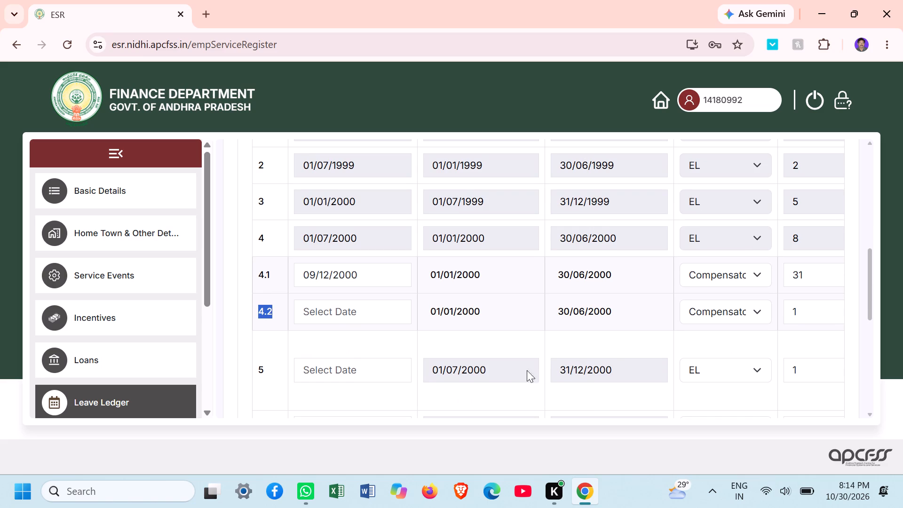
click(499, 374)
click(364, 377)
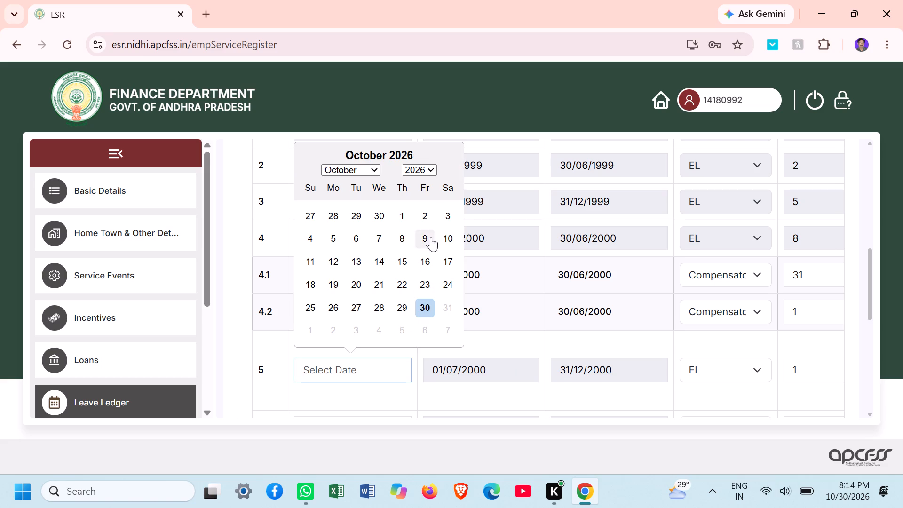
click(430, 167)
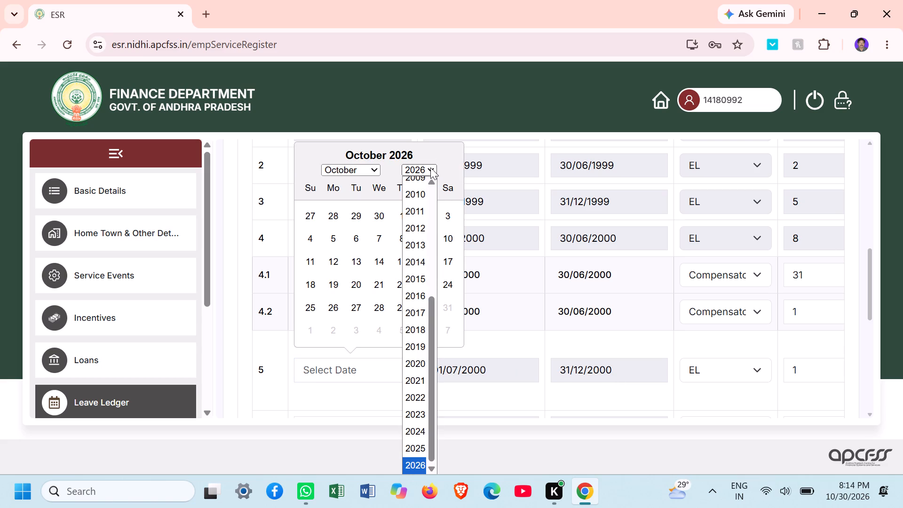
triple_click(431, 183)
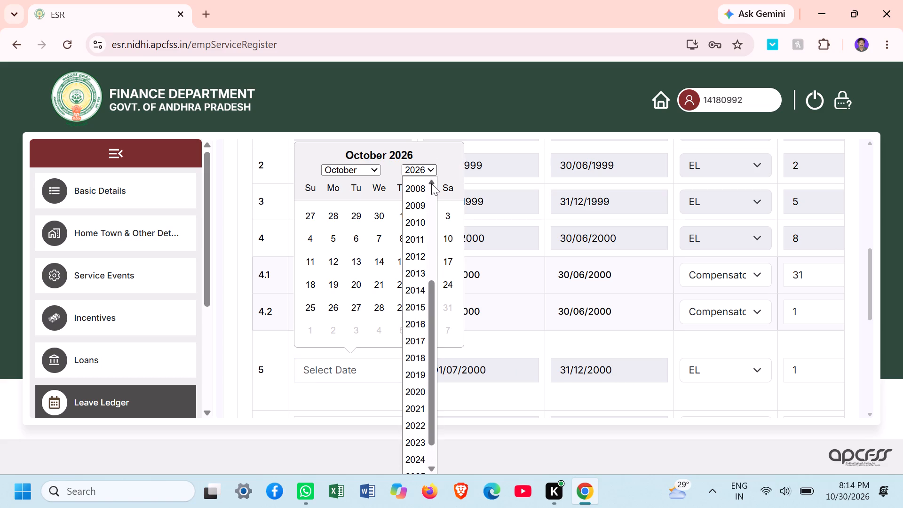
double_click(431, 183)
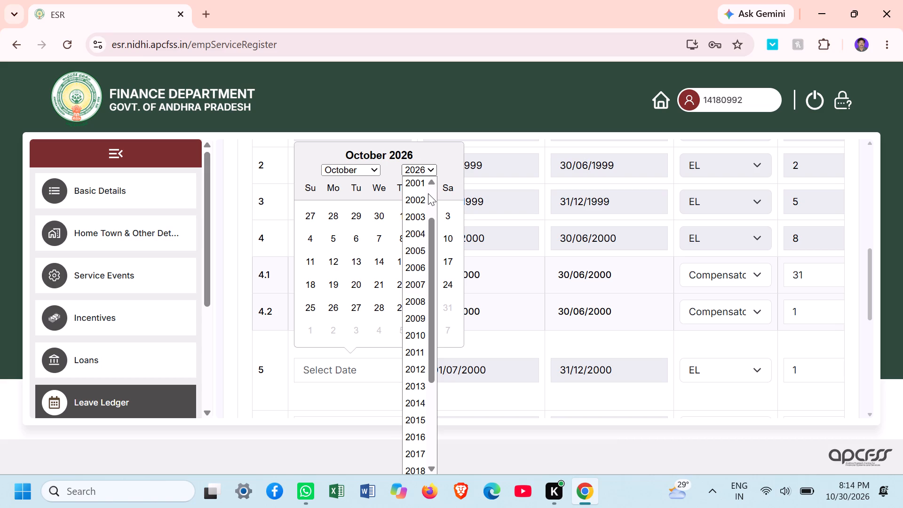
click(419, 187)
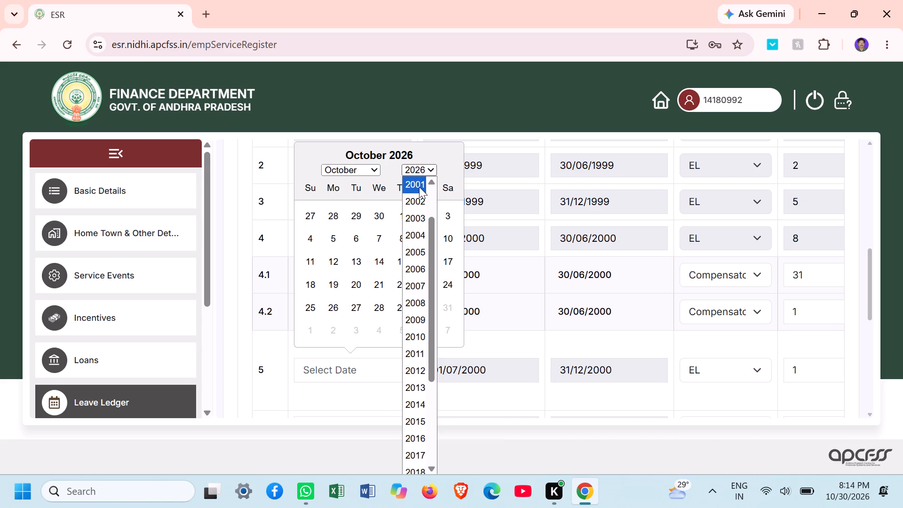
click(376, 174)
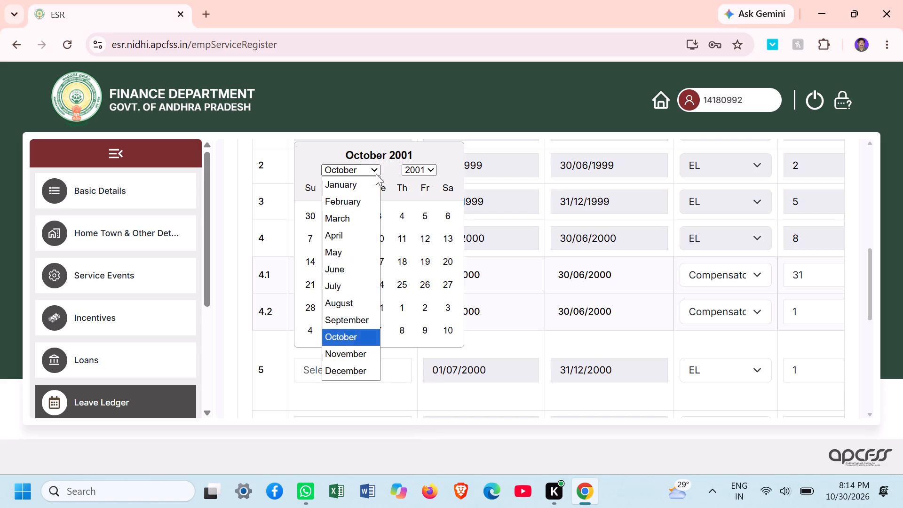
click(356, 185)
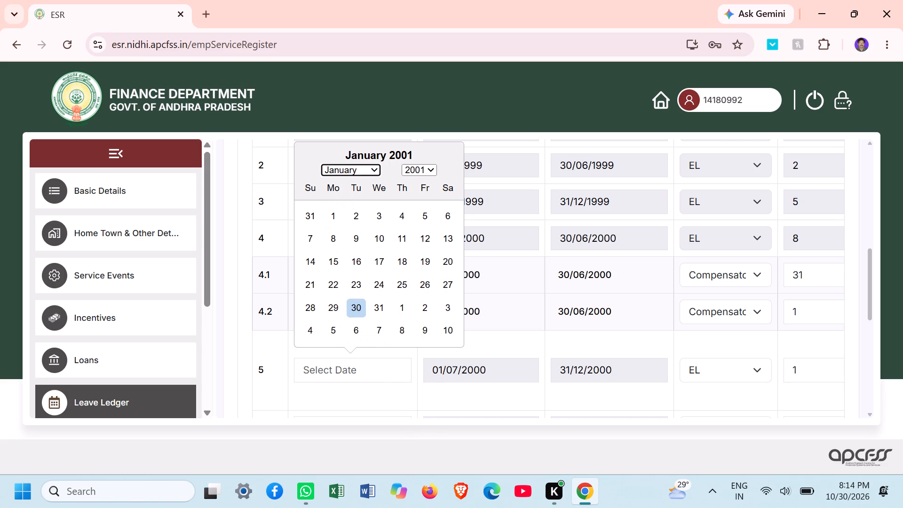
click(332, 216)
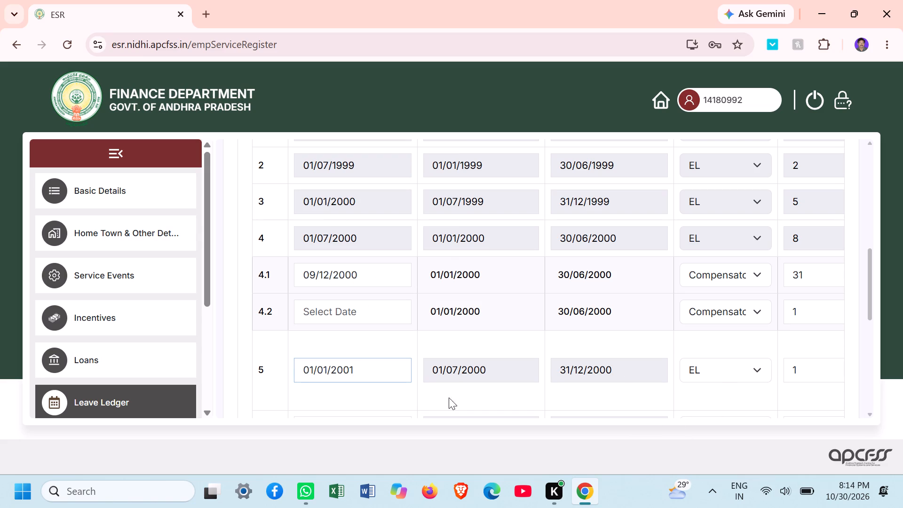
Set the leaves earned for EL row 5 to 03.
click(641, 368)
key(Right)
key(Right)
key(Right)
key(Right)
key(Right)
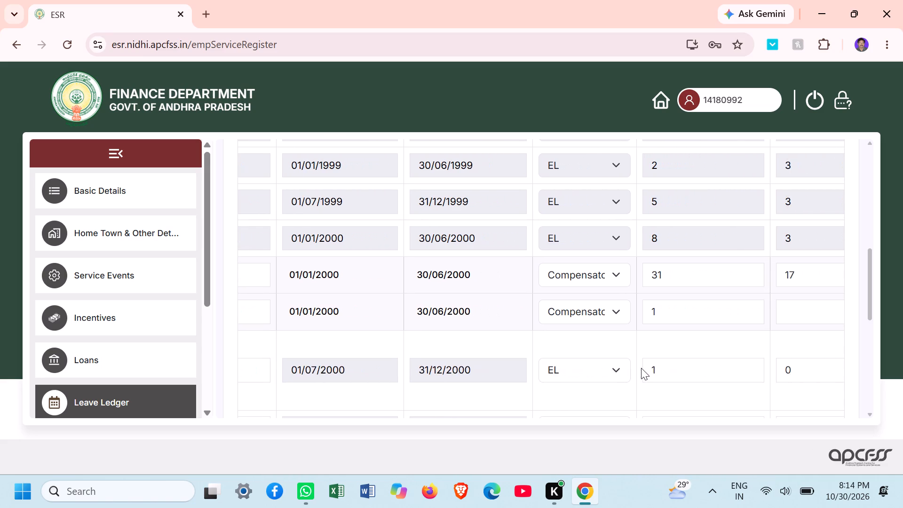
key(Right)
key(Right)
key(Right)
key(Right)
key(Right)
key(Right)
key(Right)
key(Right)
key(Right)
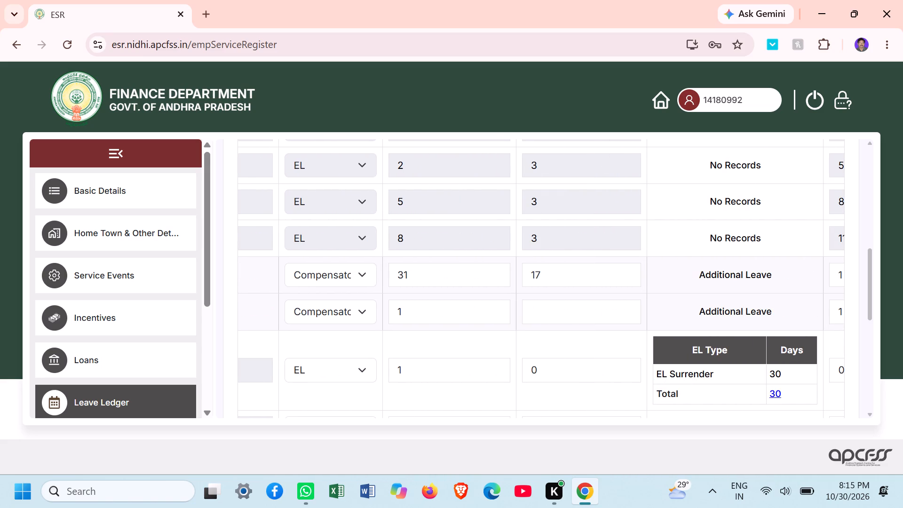
click(547, 373)
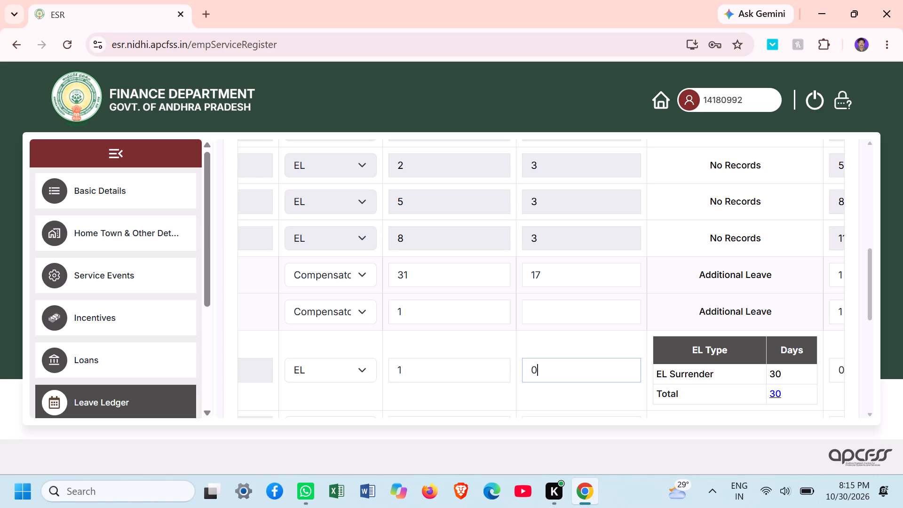
key(3)
key(Right)
Examine the leaves availed and balance columns for EL row 5 and the rows above it, including Additional Leave rows 4.1 and 4.2.
click(678, 357)
key(Right)
key(Right)
key(Right)
key(Right)
key(Right)
key(Right)
key(Right)
key(Right)
key(Right)
key(Right)
key(Right)
key(Right)
key(Right)
key(Right)
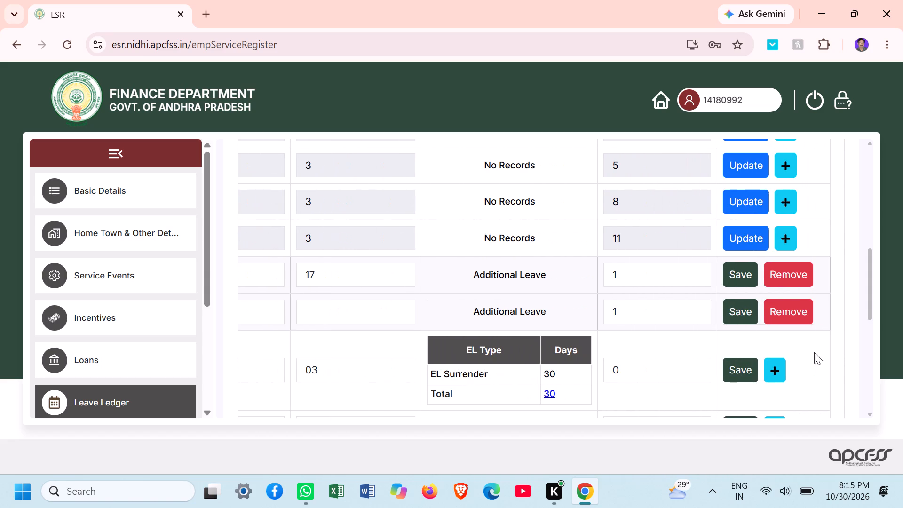
click(807, 359)
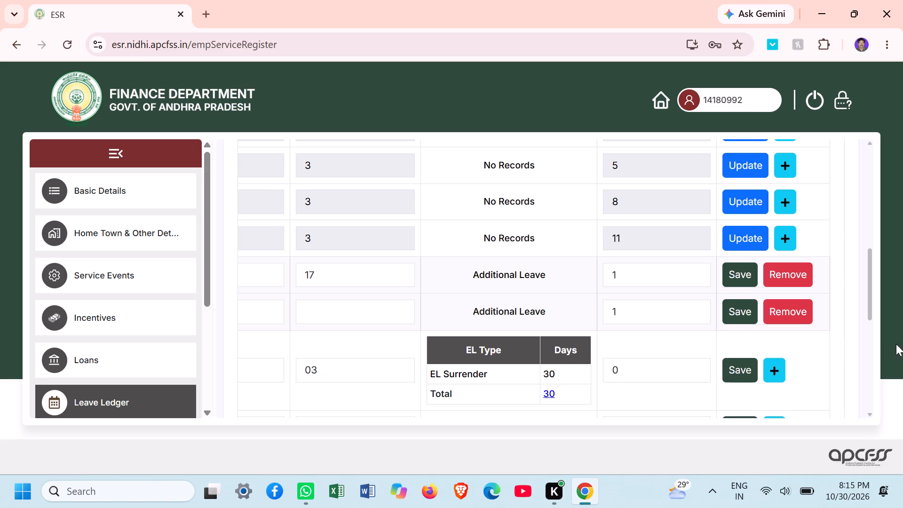
drag(871, 304, 869, 295)
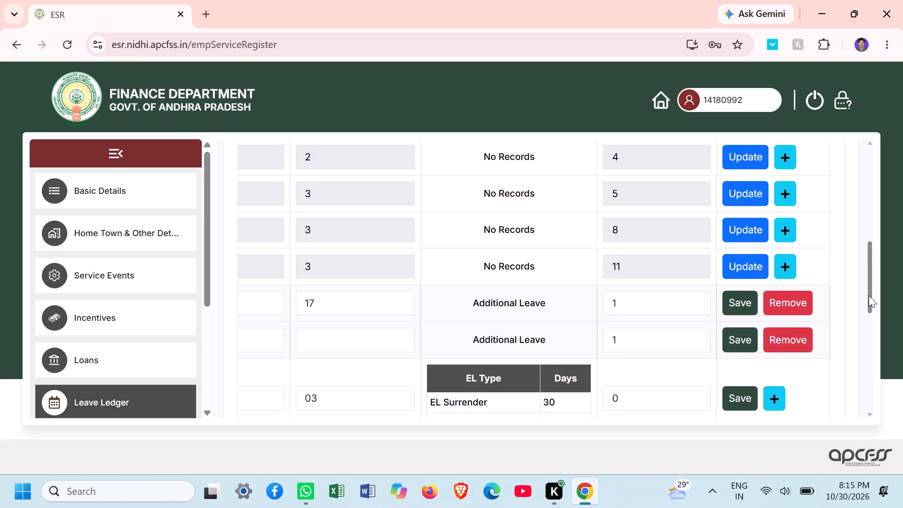
Examine the leave earned, availed and balance values of EL row 5 and of Additional Leave rows 4.1 and 4.2.
drag(869, 295, 866, 319)
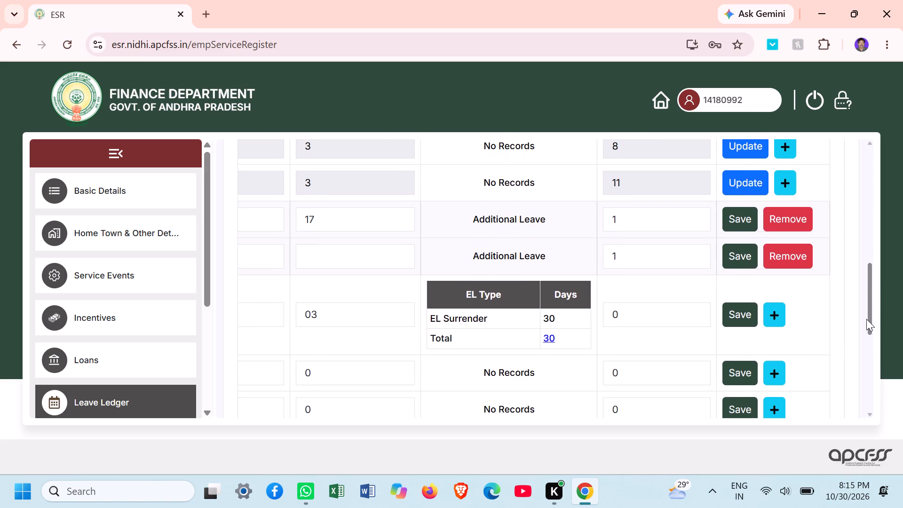
drag(866, 319, 867, 319)
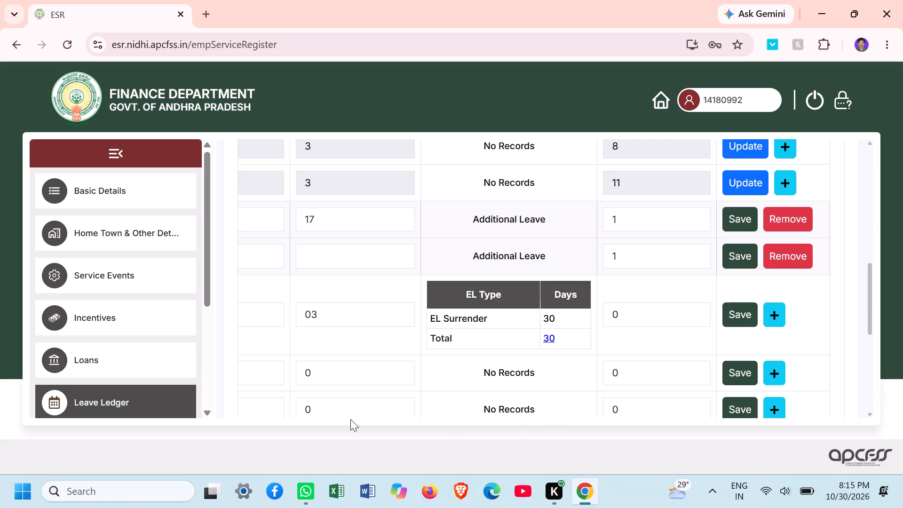
key(Left)
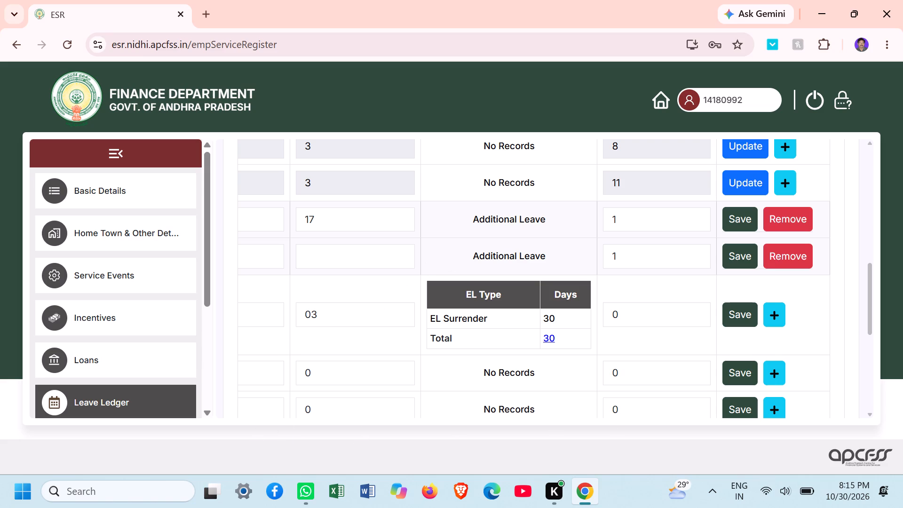
click(380, 304)
click(641, 309)
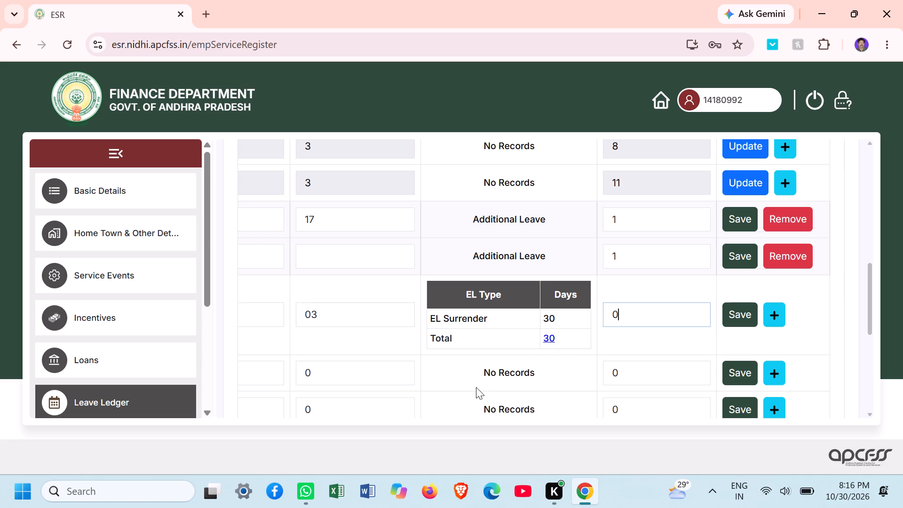
key(Left)
key(Left)
key(Left)
key(Left)
key(Left)
key(Left)
key(Left)
key(Left)
key(Left)
key(Left)
key(Left)
key(Left)
key(Left)
click(440, 293)
key(Left)
key(Left)
key(Left)
key(Left)
key(Left)
key(Left)
key(Left)
key(Left)
key(Left)
key(Left)
key(Left)
key(Left)
key(Left)
key(Left)
key(Left)
key(Left)
key(Left)
key(Left)
key(Left)
key(Left)
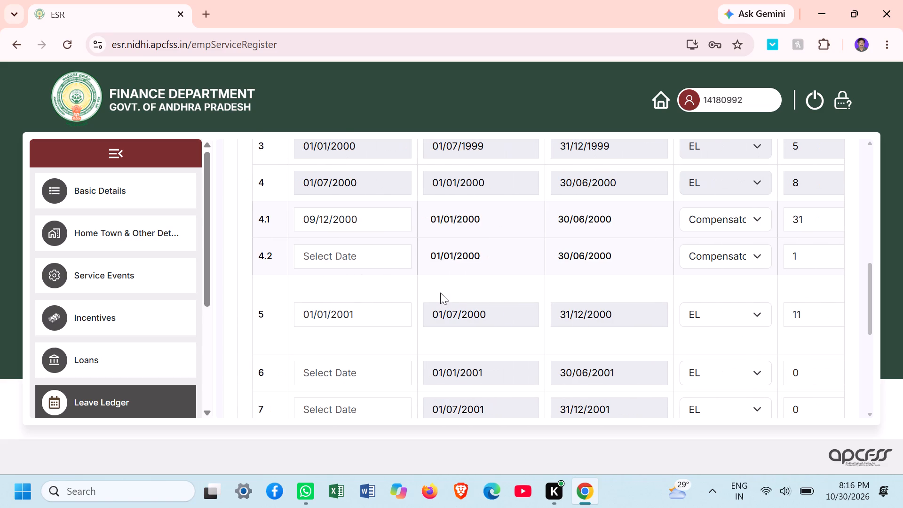
Clear the balance of Additional Leave row 4.2 and try to remove the row.
drag(260, 256, 776, 219)
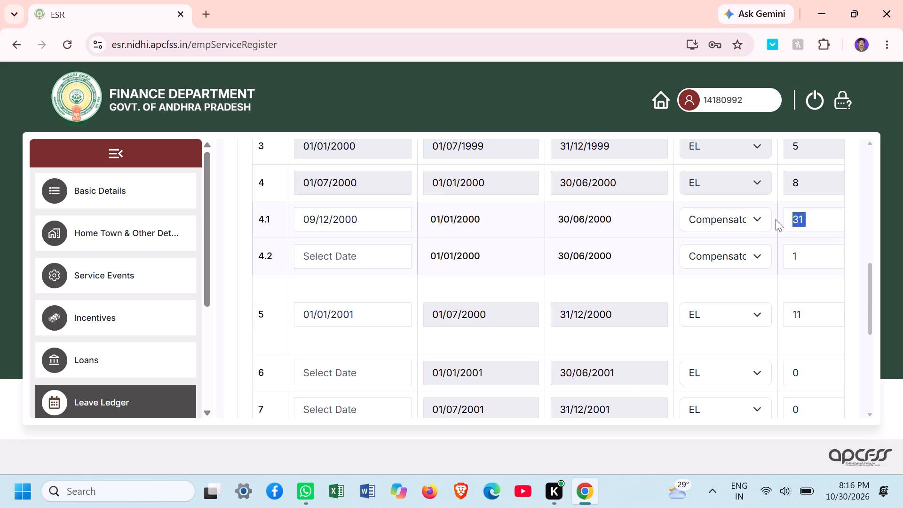
drag(776, 219, 875, 268)
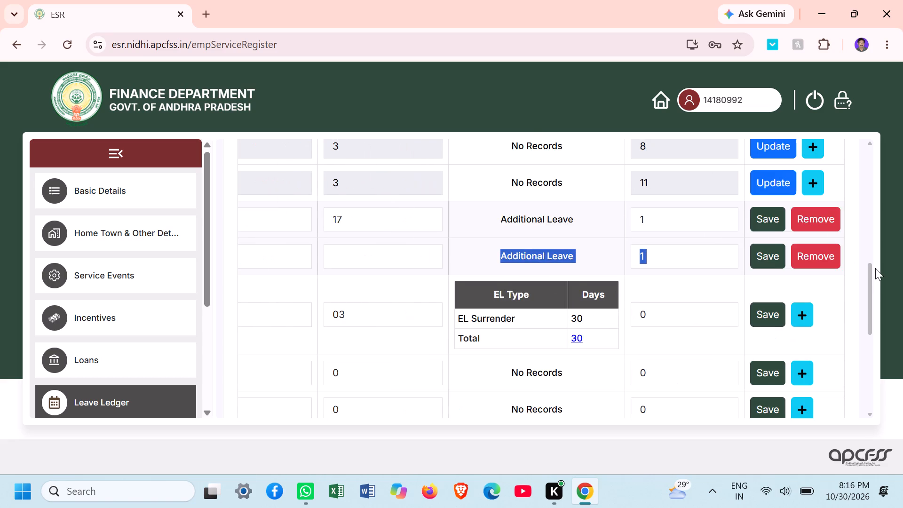
drag(875, 268, 804, 203)
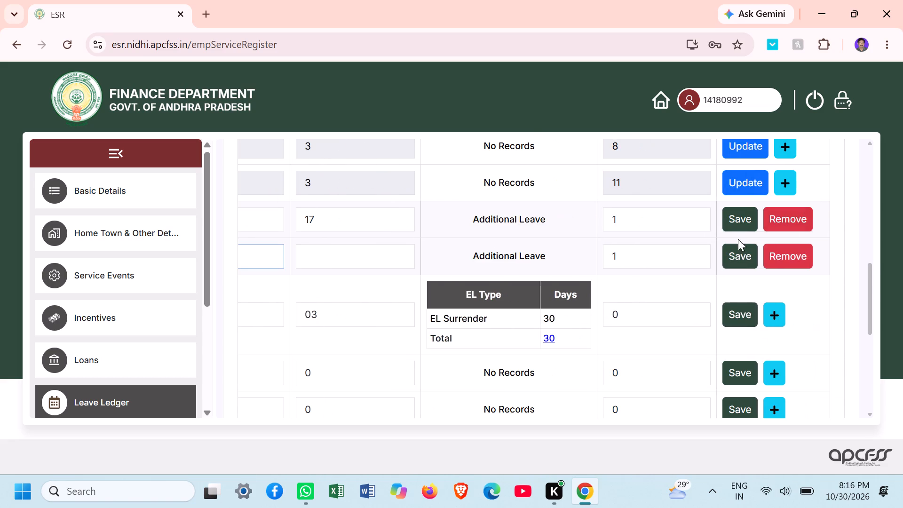
click(673, 267)
key(BackSpace)
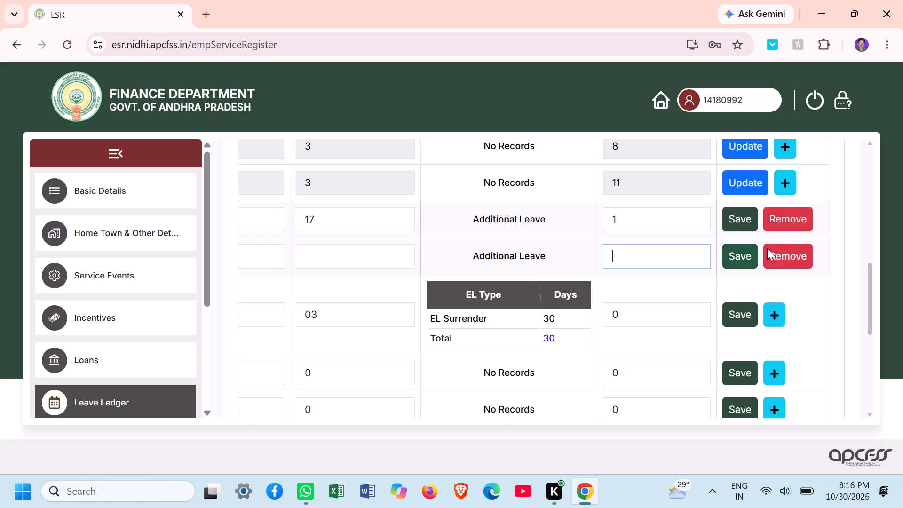
click(783, 252)
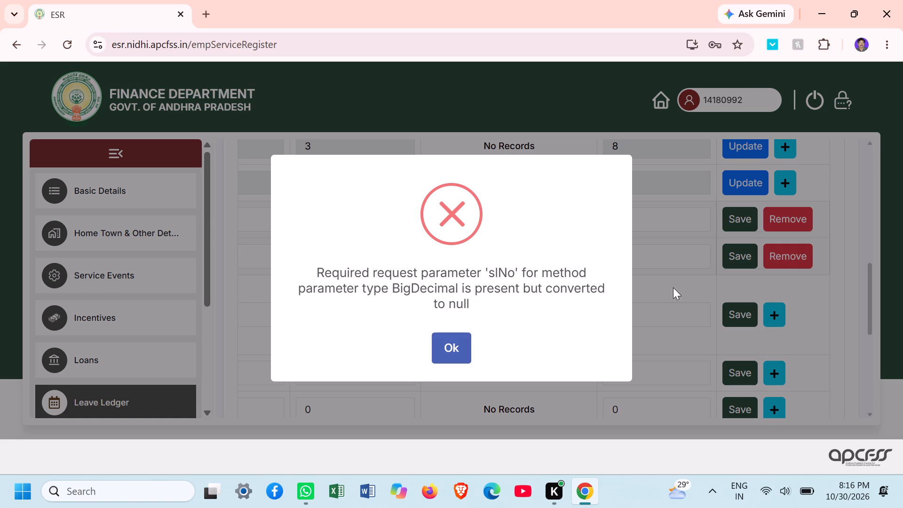
click(459, 360)
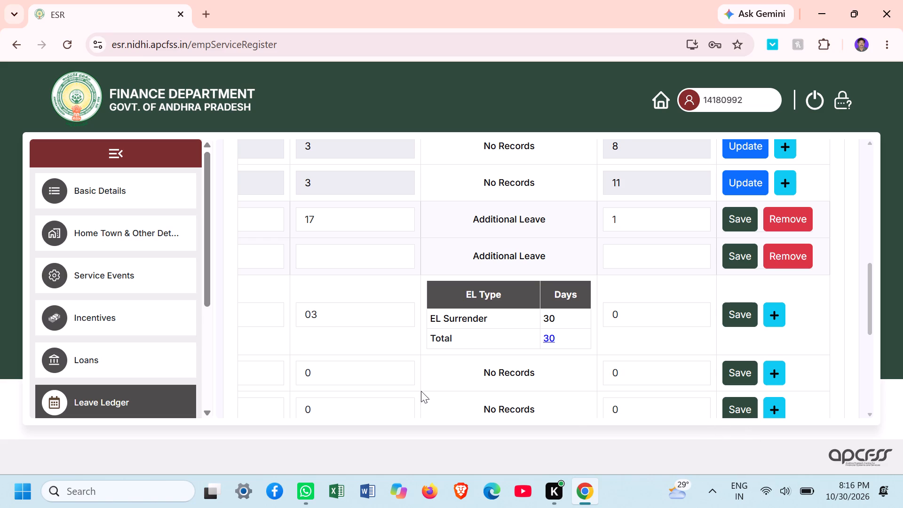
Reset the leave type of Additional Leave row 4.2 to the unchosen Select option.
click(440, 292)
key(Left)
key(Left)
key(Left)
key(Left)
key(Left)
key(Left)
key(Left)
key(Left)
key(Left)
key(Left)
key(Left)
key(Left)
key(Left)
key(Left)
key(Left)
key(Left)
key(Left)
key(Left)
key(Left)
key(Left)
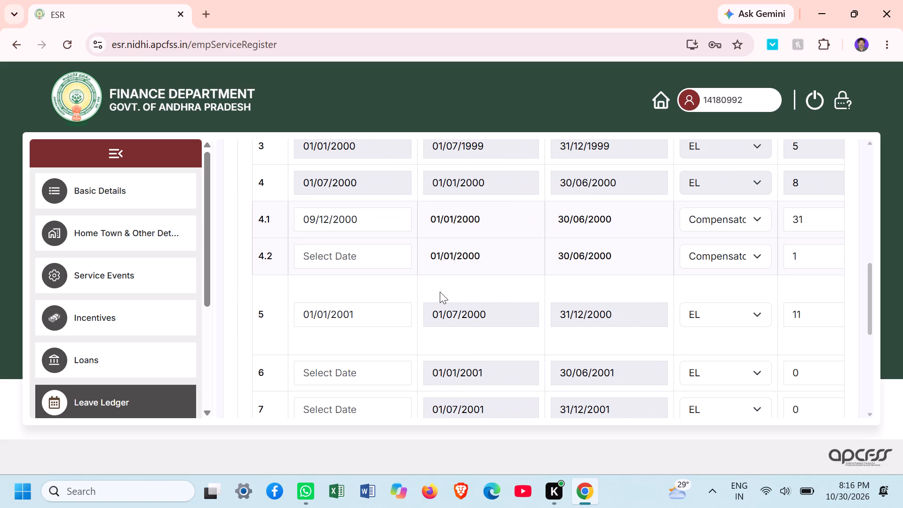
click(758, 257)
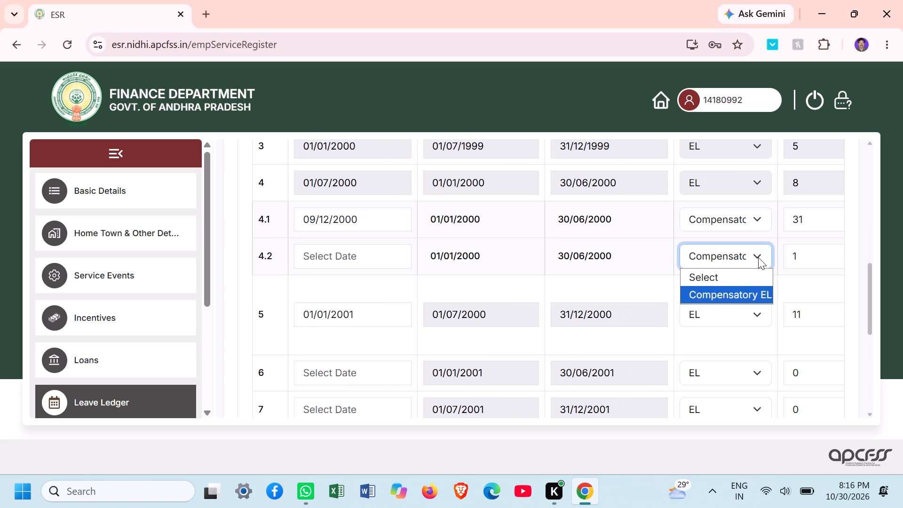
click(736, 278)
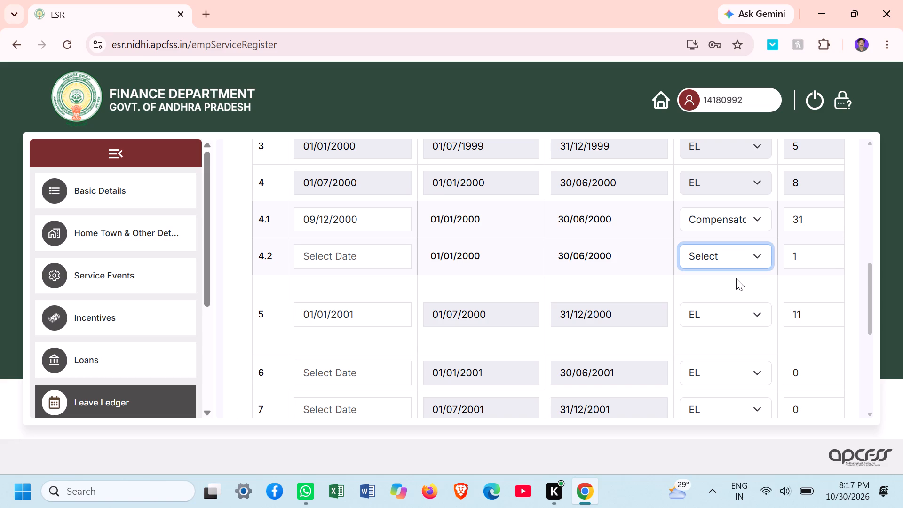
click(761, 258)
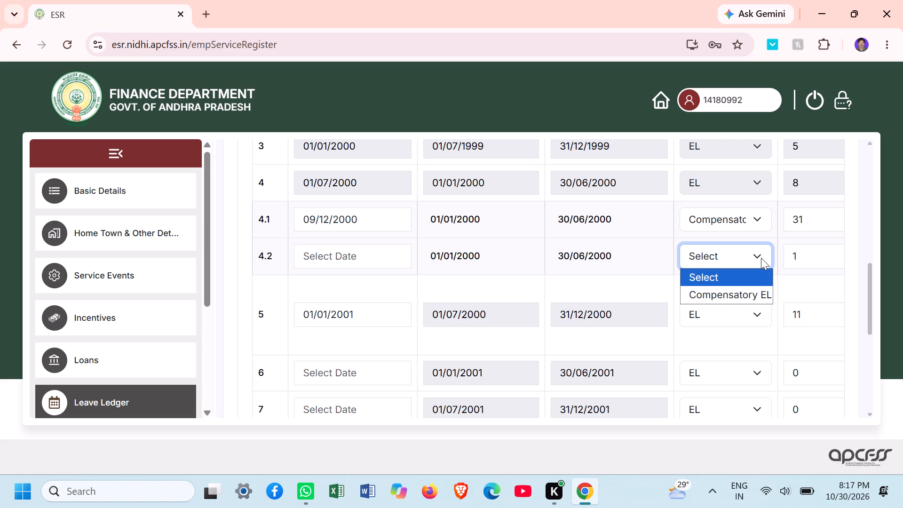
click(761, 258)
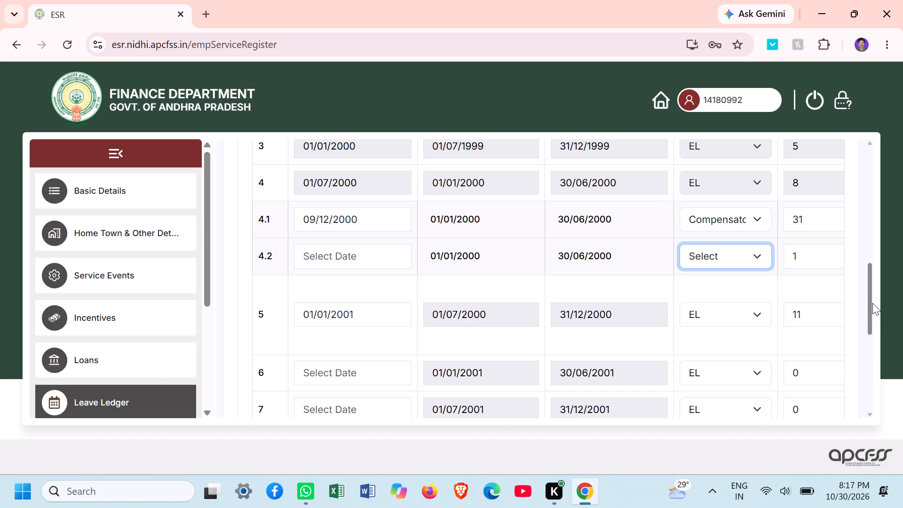
Examine the EL rows from row 1 through row 8, including their dates, leave types, earned days and availed leave.
drag(870, 302, 864, 268)
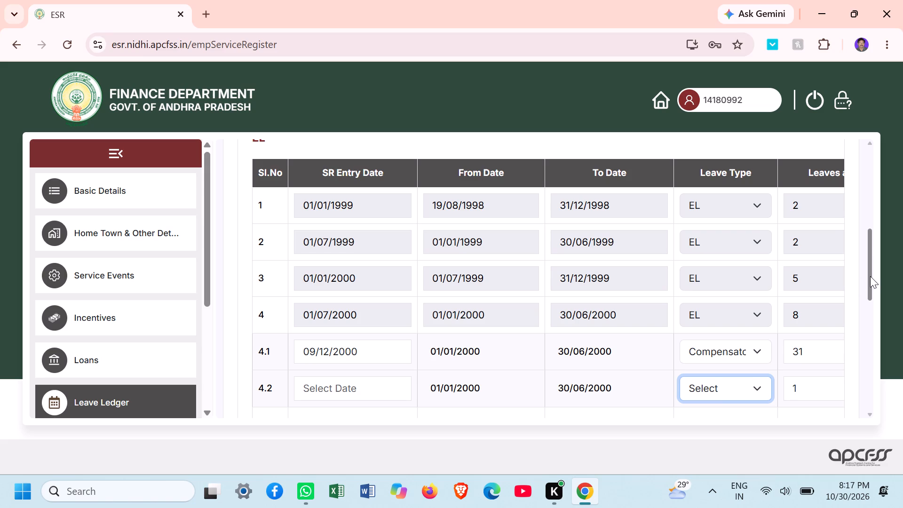
drag(870, 276, 872, 314)
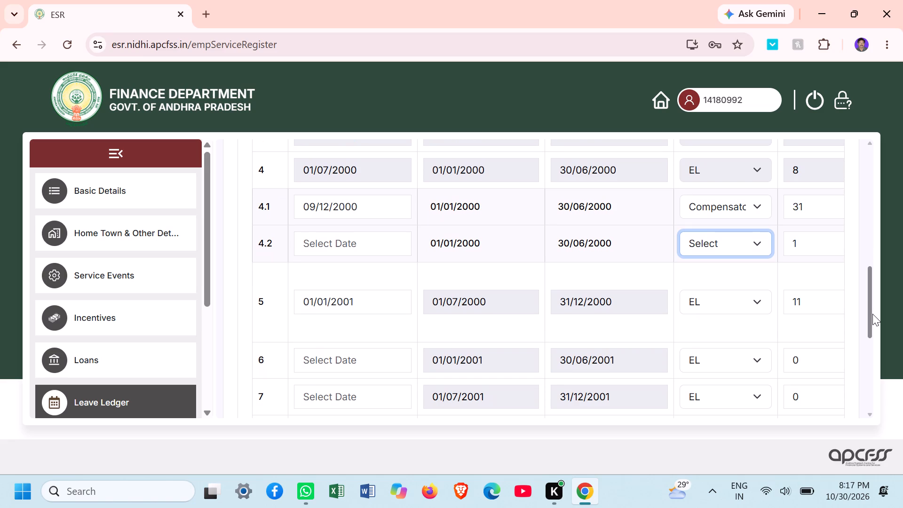
drag(872, 314, 873, 319)
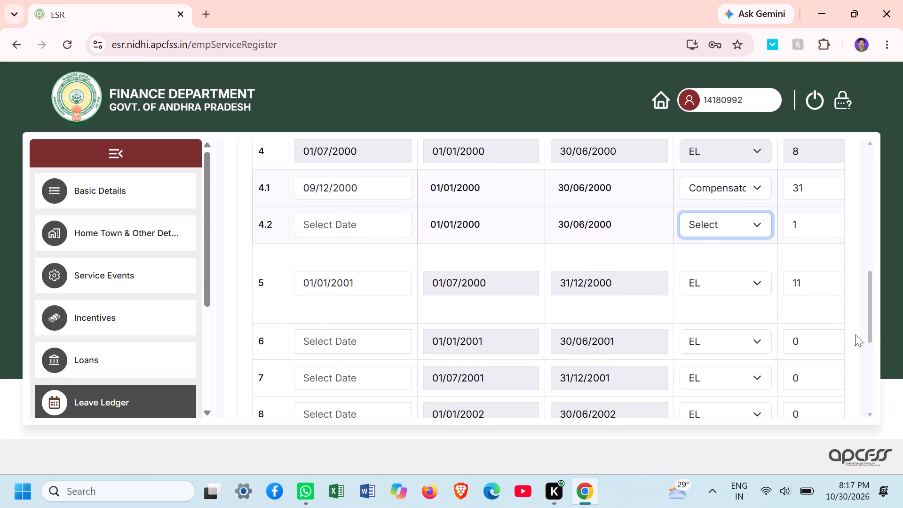
key(Right)
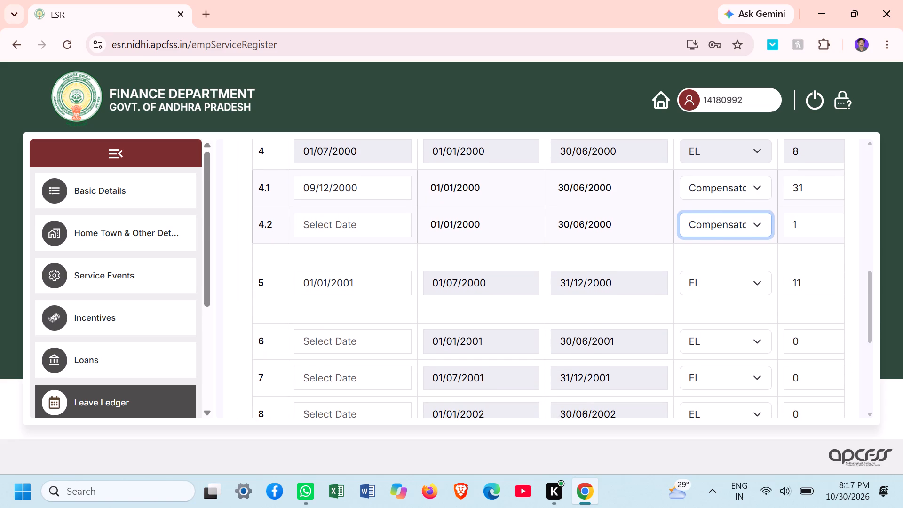
click(646, 284)
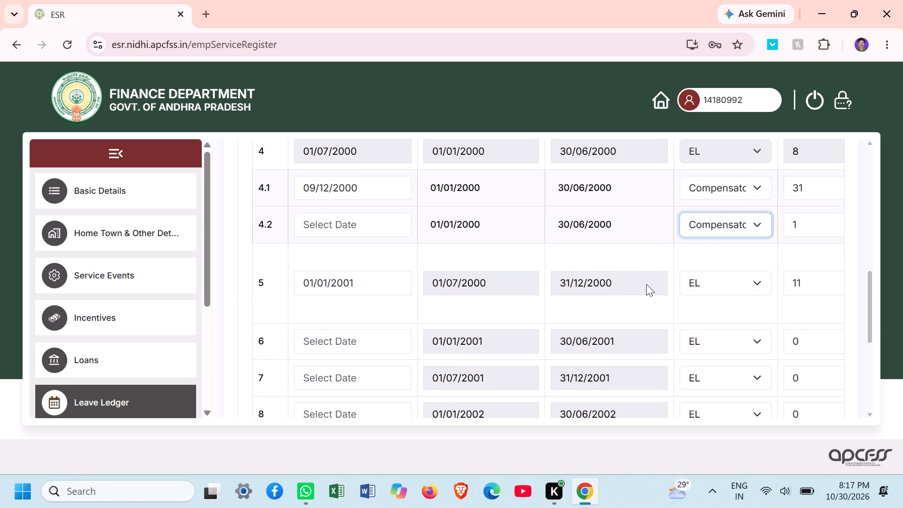
key(Right)
key(Right)
key(Right)
key(Right)
key(Right)
key(Right)
key(Right)
key(Right)
key(Right)
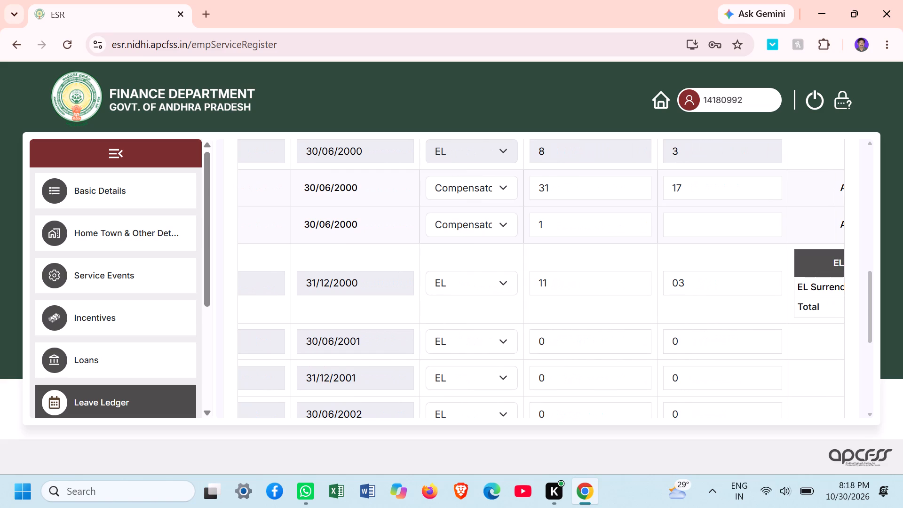
key(Right)
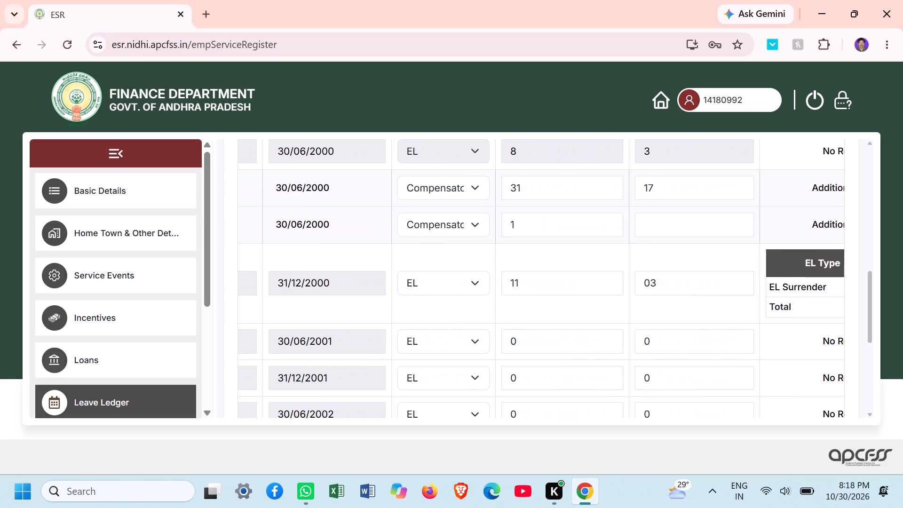
key(Right)
key(Right)
key(Right)
key(Right)
key(Right)
key(Right)
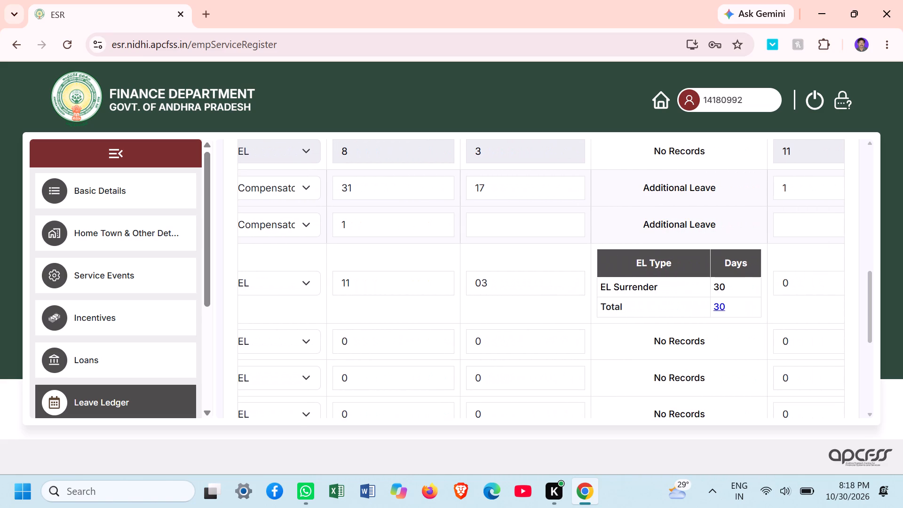
key(Left)
key(Left)
key(Left)
key(Left)
key(Left)
key(Left)
key(Left)
key(Left)
key(Left)
key(Left)
key(Left)
key(Left)
key(Left)
key(Left)
key(Left)
key(Left)
key(Left)
key(Left)
key(Left)
key(Left)
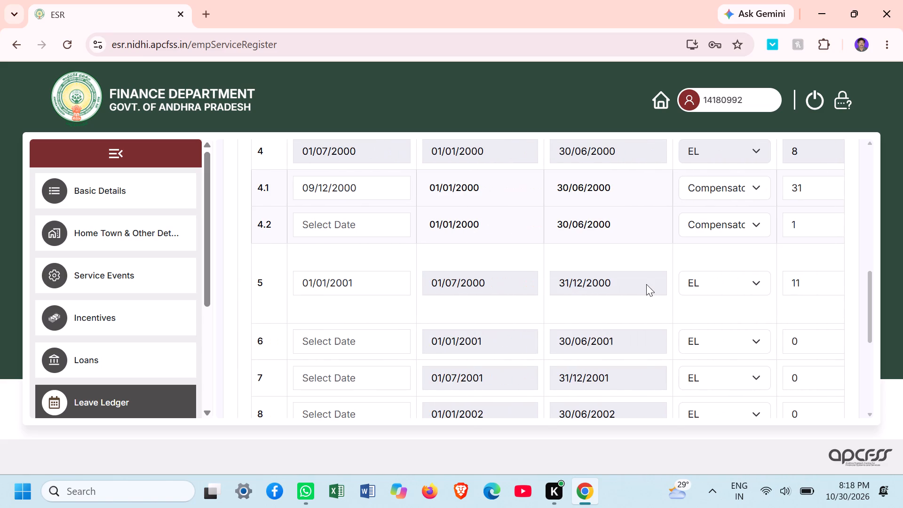
Set the date of EL row 6, covering 01/01/2001 to 30/06/2001, to 01/07/2001.
click(377, 345)
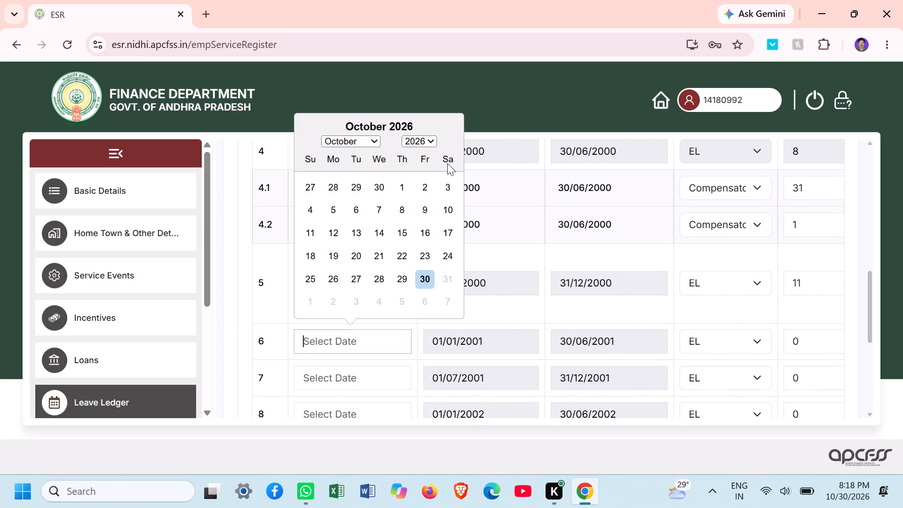
click(430, 145)
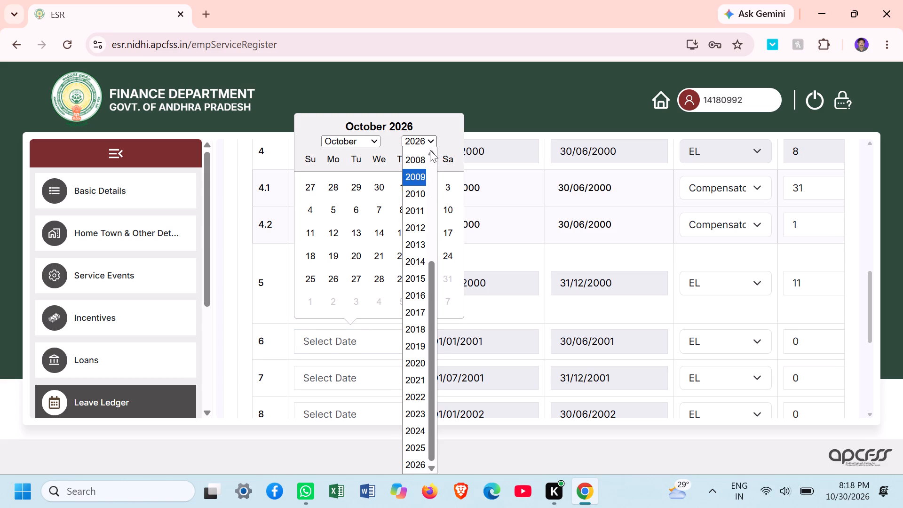
double_click(430, 150)
click(430, 150)
click(430, 150)
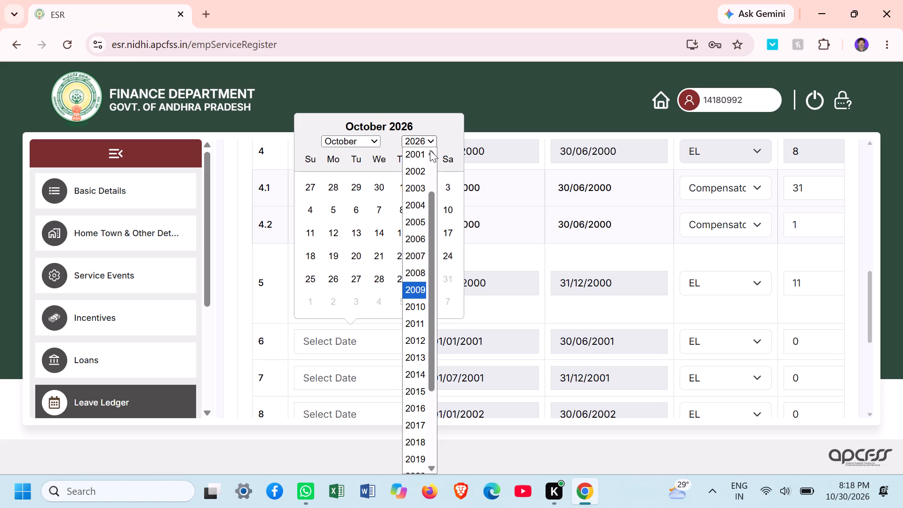
click(424, 150)
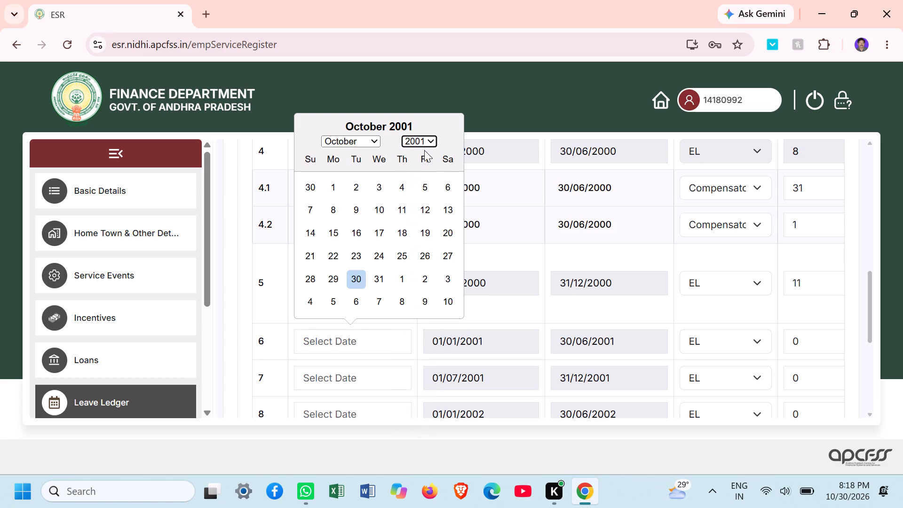
click(378, 137)
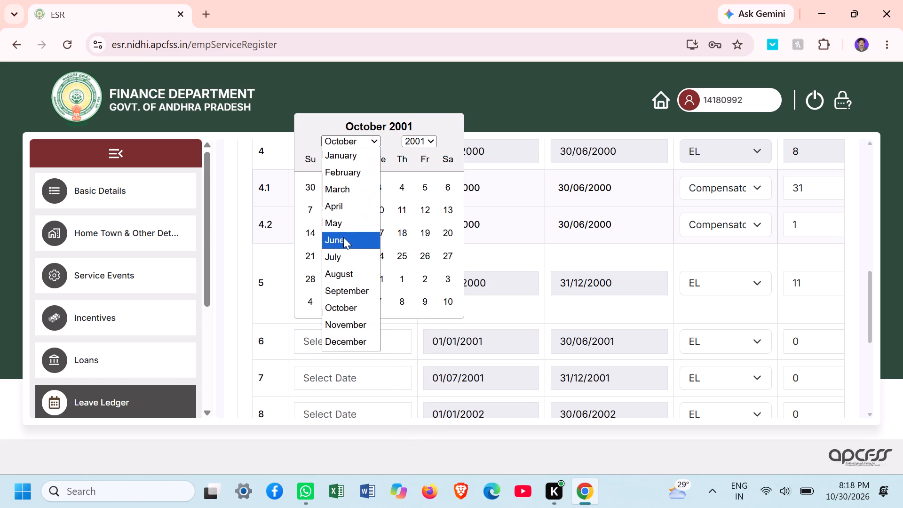
click(342, 252)
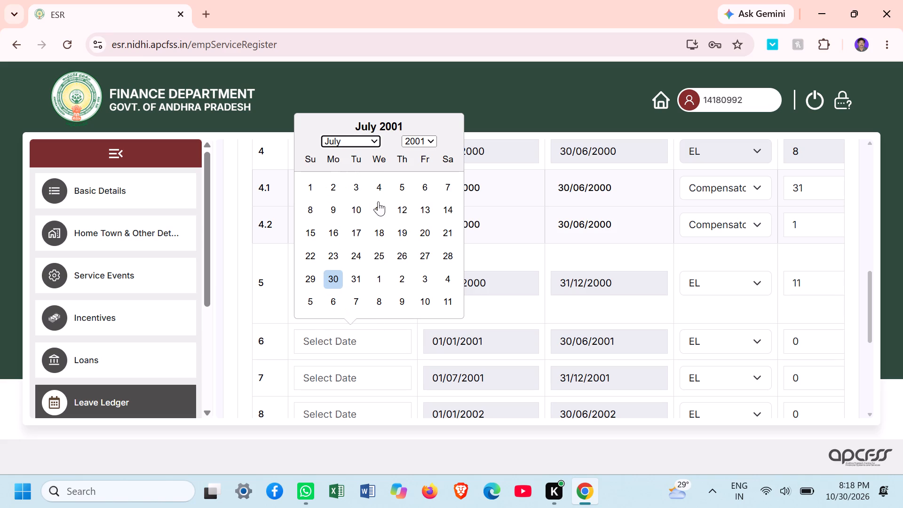
click(308, 185)
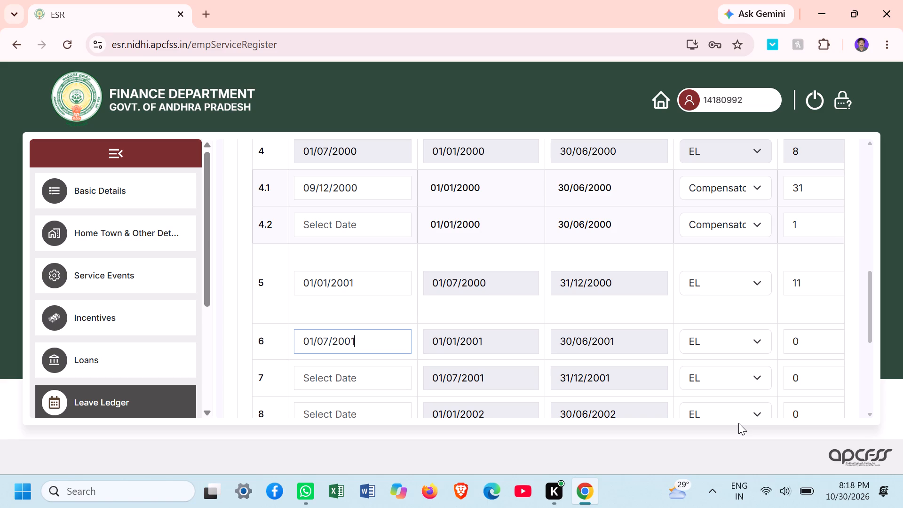
Enter 03 as the earned leave days of EL row 6 and commit the value so the balances recalculate.
key(Right)
key(Right)
click(512, 341)
key(Right)
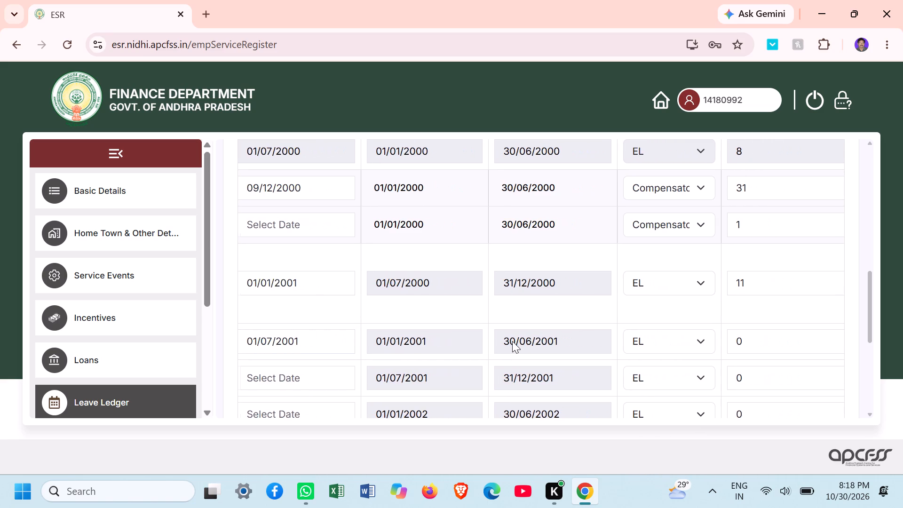
key(Right)
key(Right)
key(Right)
key(Right)
key(Right)
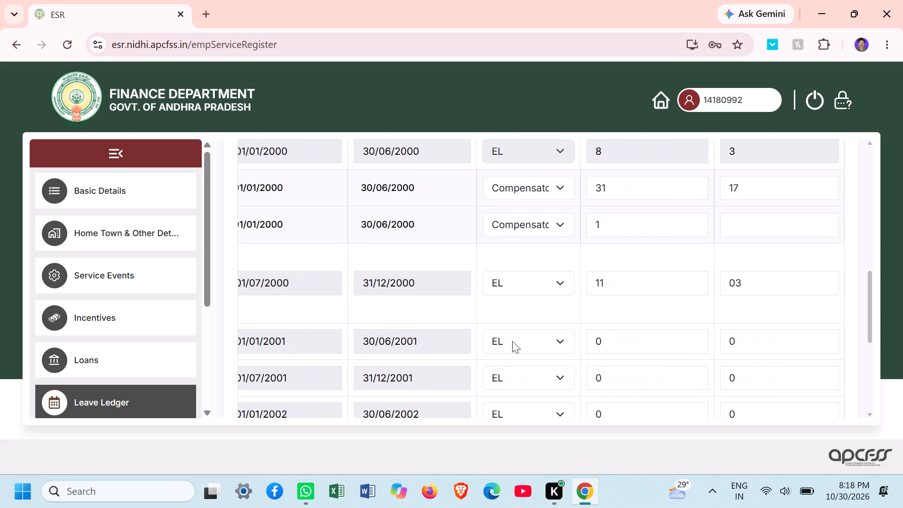
key(Right)
key(Right)
key(Right)
key(Right)
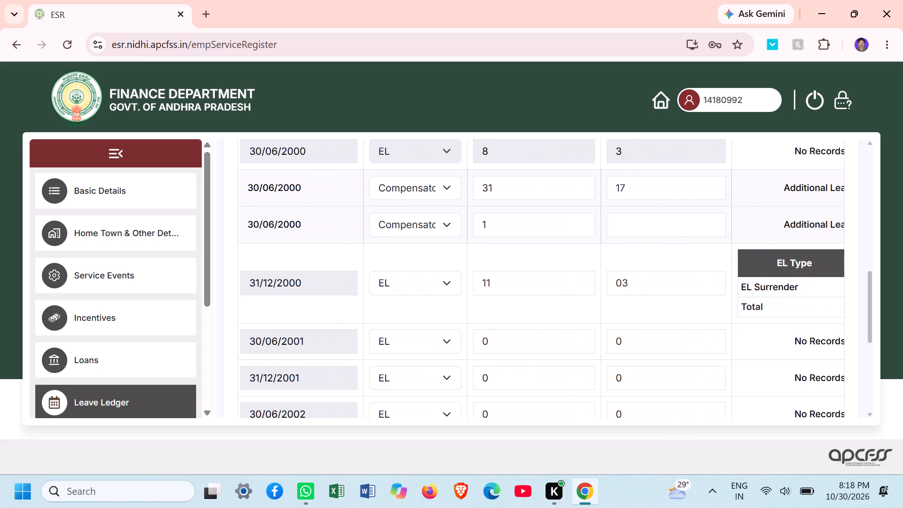
key(Right)
key(Right)
key(Right)
key(Right)
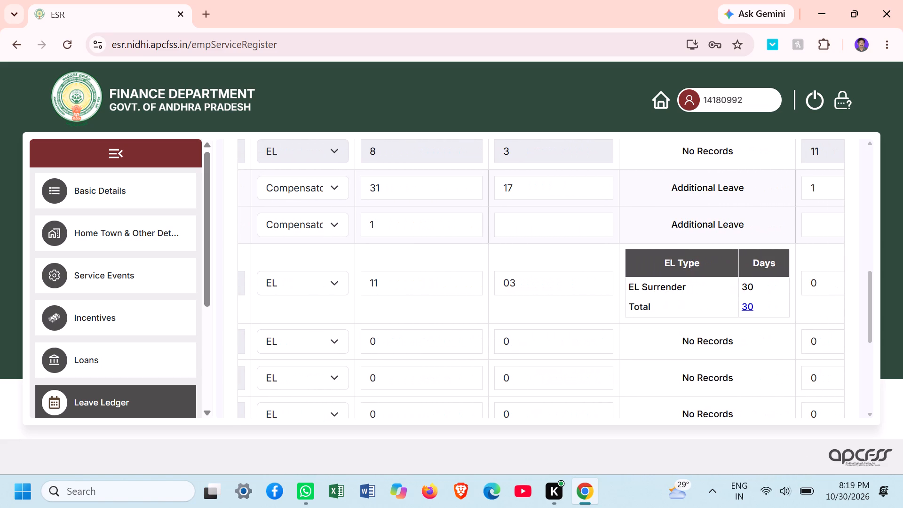
click(515, 343)
key(3)
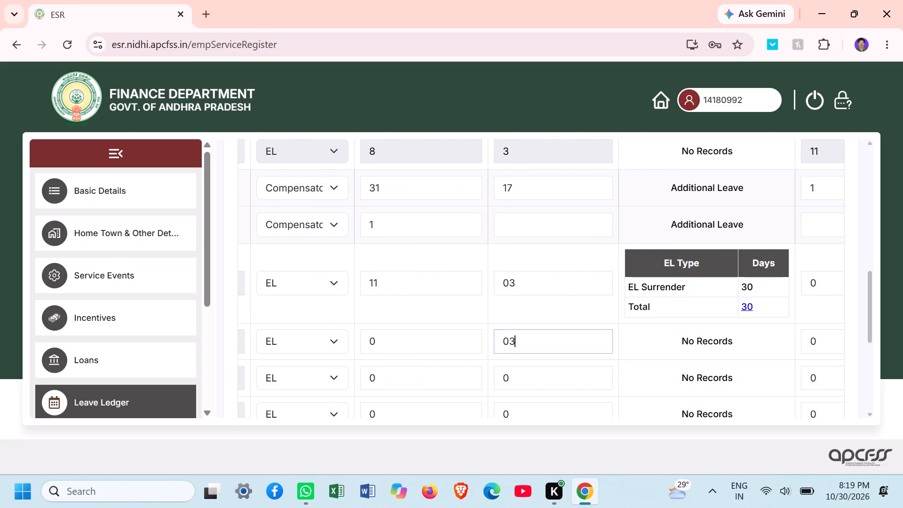
key(Right)
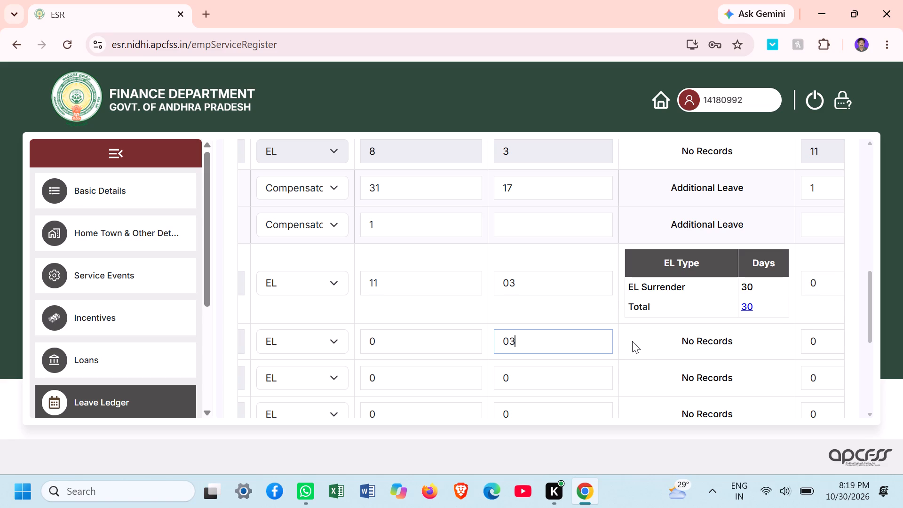
click(634, 343)
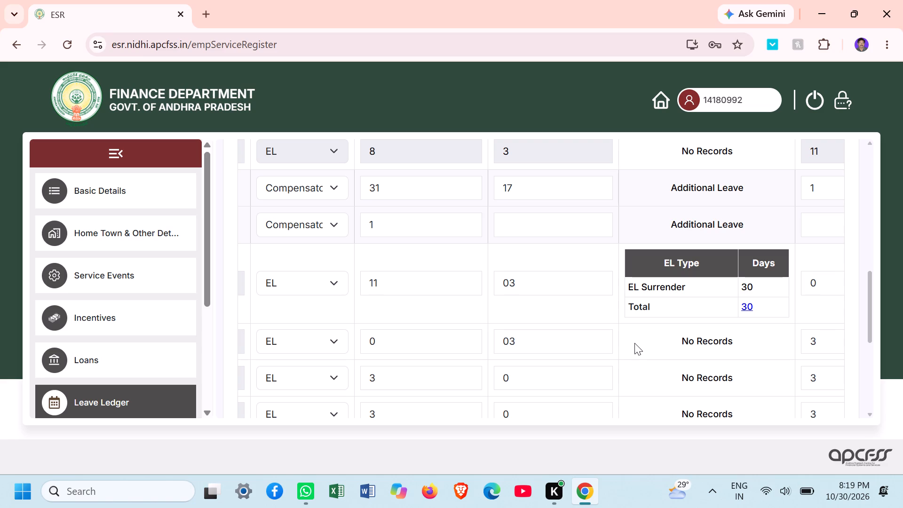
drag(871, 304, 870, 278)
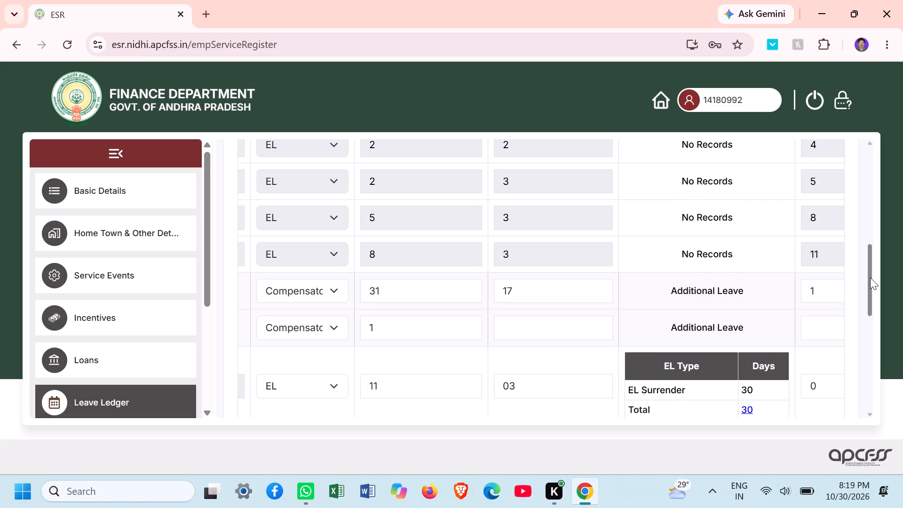
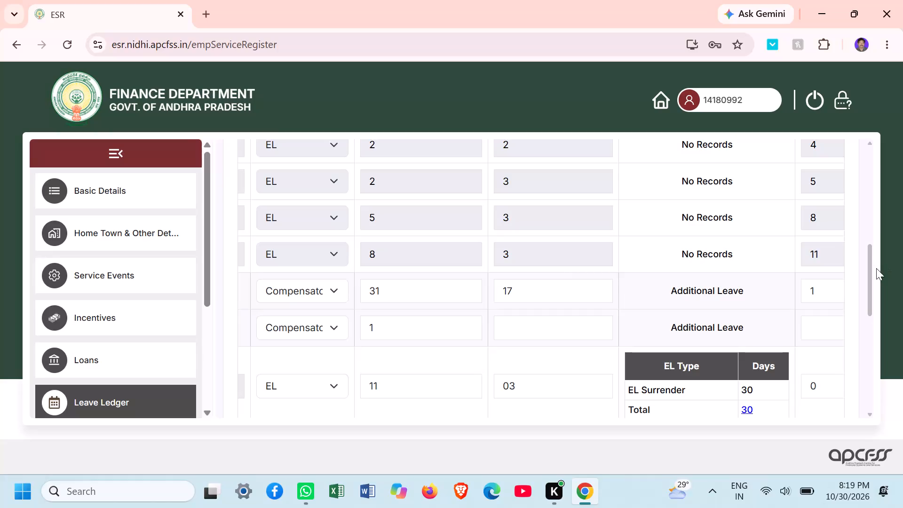
Enter 03 as the earned leave days of EL rows 7, 8 and 9, committing each value so the balances recalculate.
drag(871, 274, 869, 303)
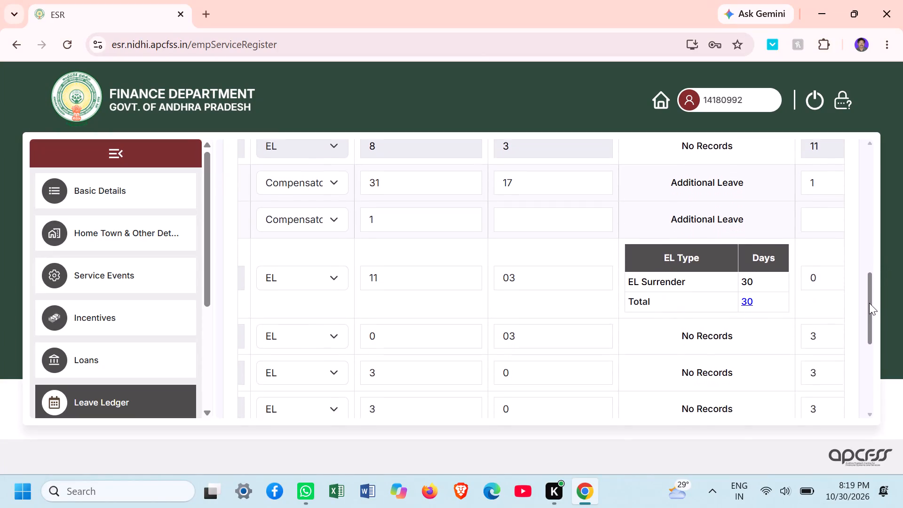
drag(869, 303, 869, 312)
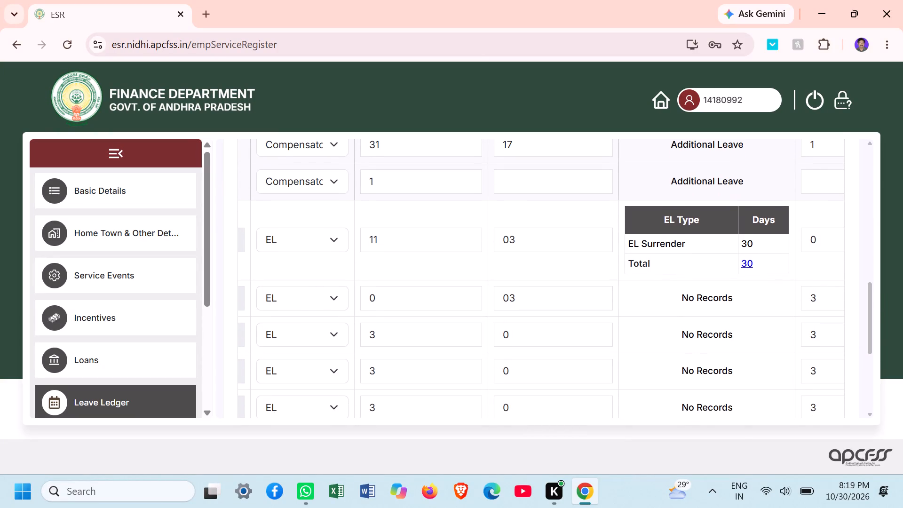
click(524, 336)
key(3)
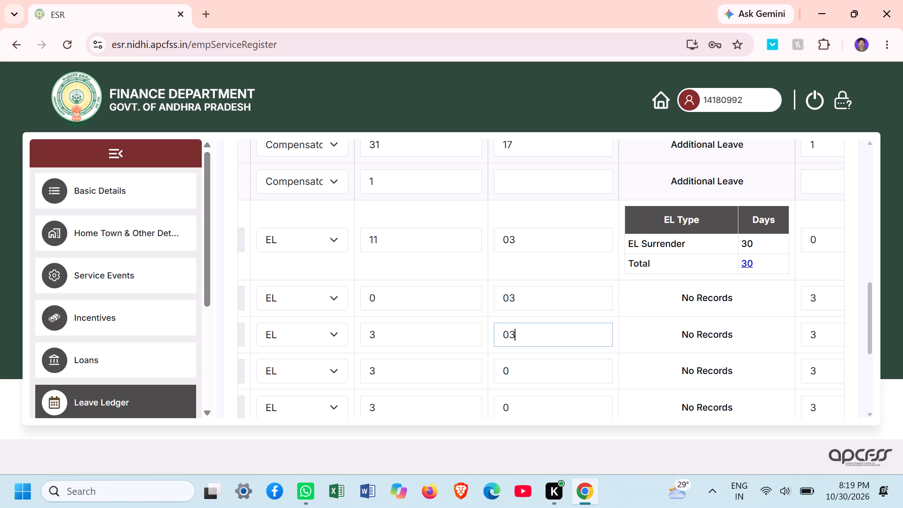
click(411, 365)
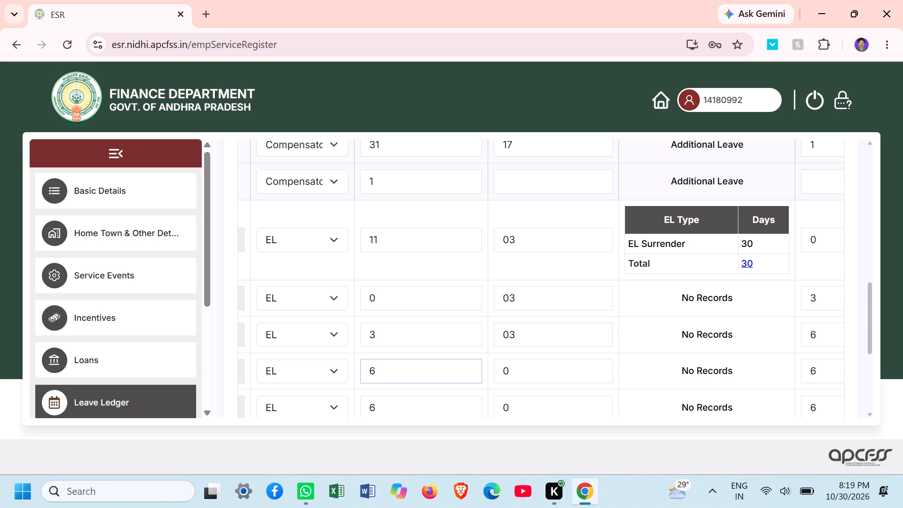
click(515, 372)
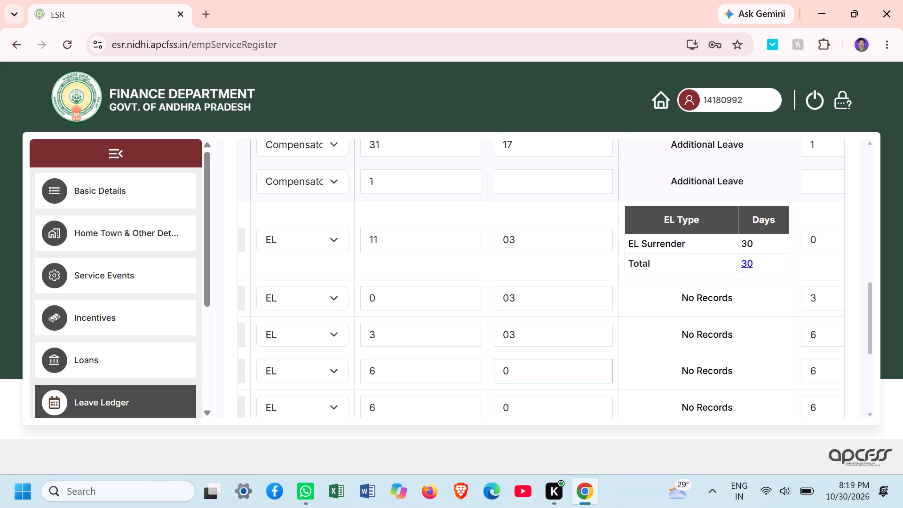
key(3)
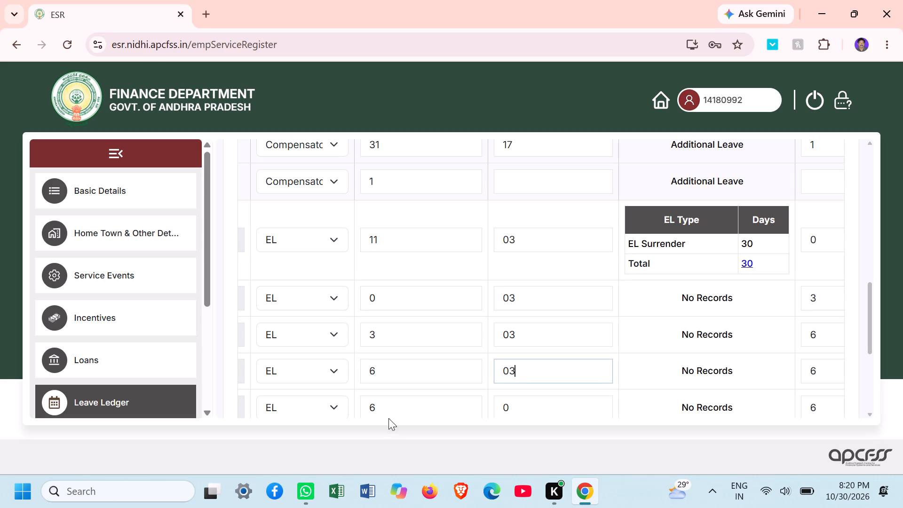
click(386, 408)
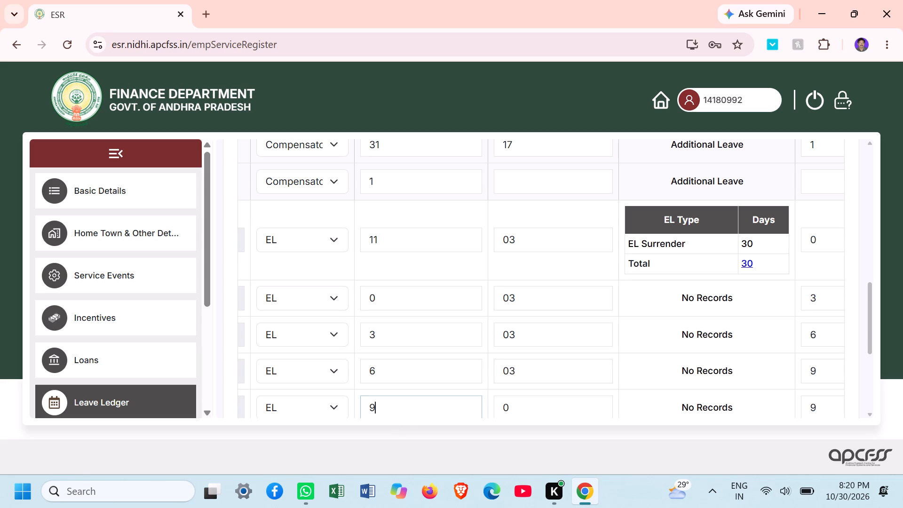
click(509, 411)
key(3)
click(736, 189)
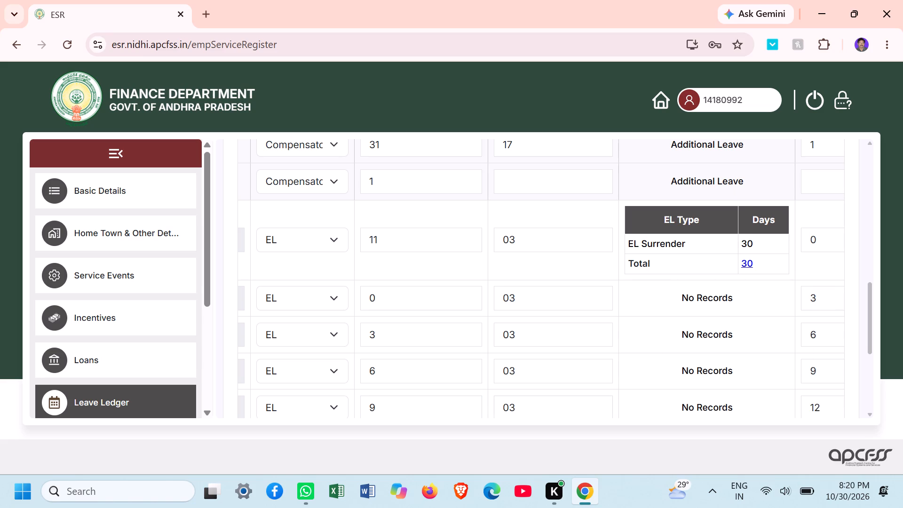
Enter 3 as the earned leave days of EL row 10, the last EL row before the next Additional Leave entry, and commit it.
drag(869, 340, 870, 354)
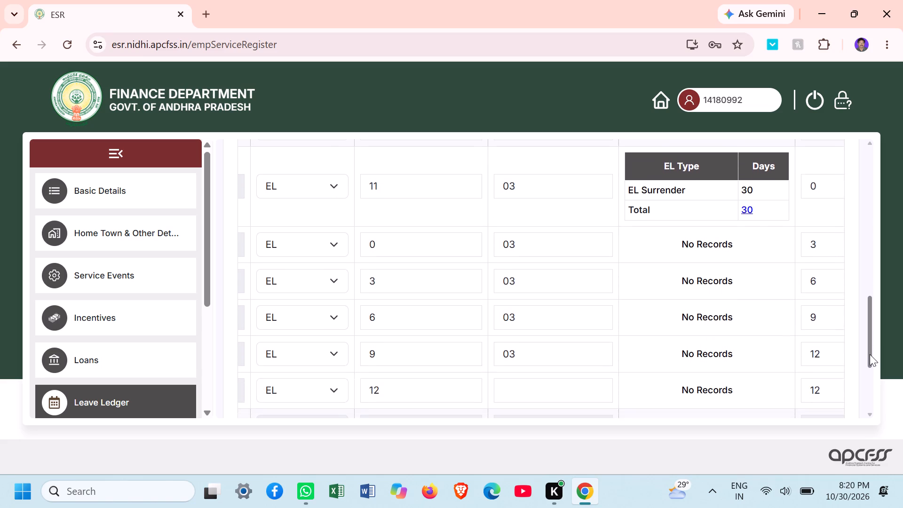
drag(870, 354, 870, 361)
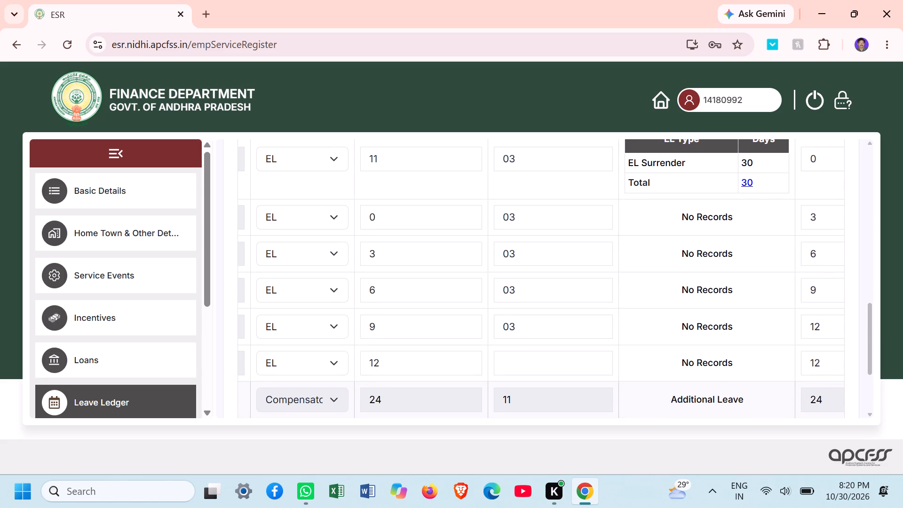
click(516, 363)
key(3)
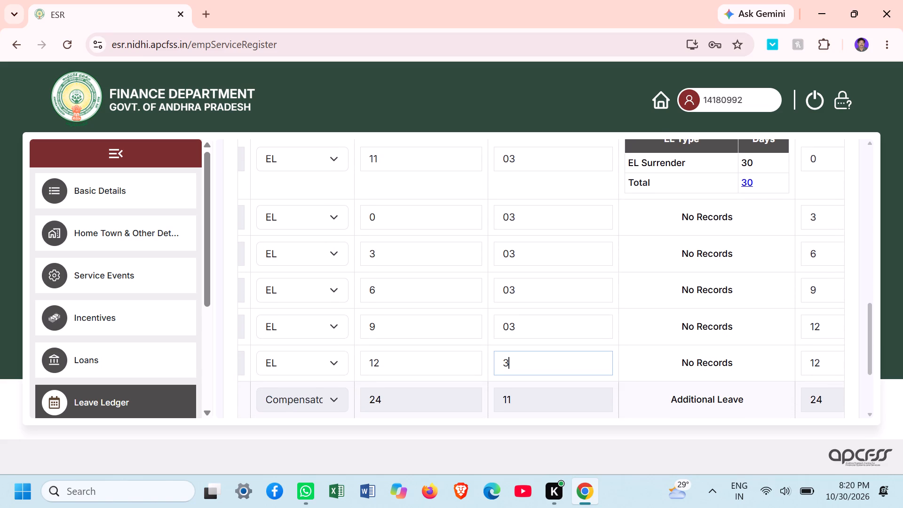
click(598, 365)
click(667, 362)
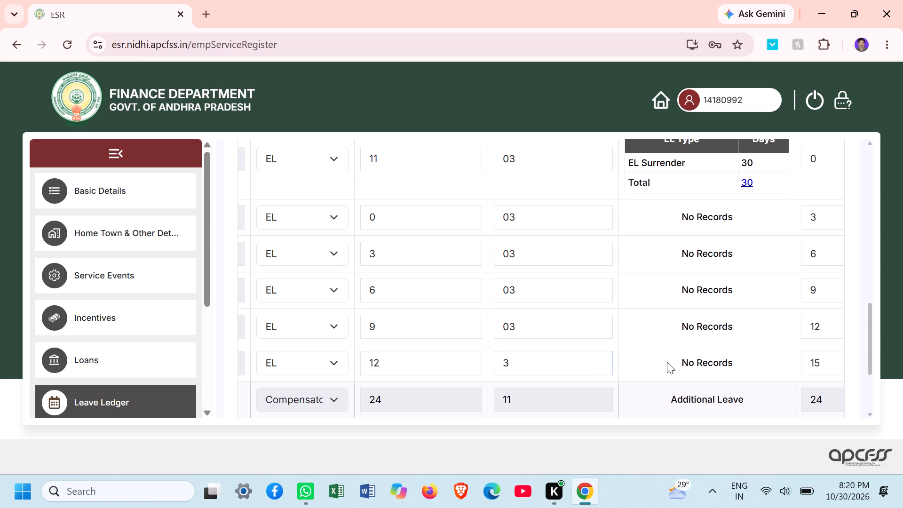
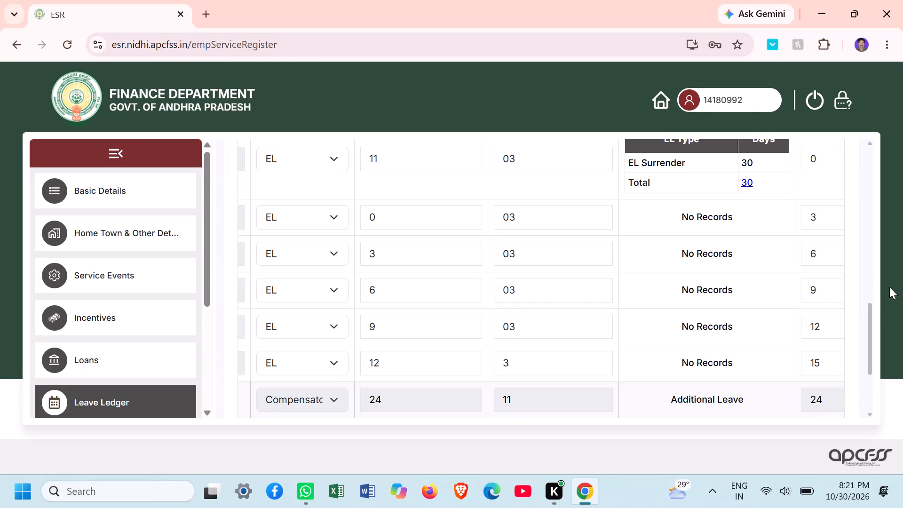
Examine the Additional Leave rows 4.1 and 4.2 between EL rows 4 and 5, including their dates and leave periods.
drag(870, 321, 870, 307)
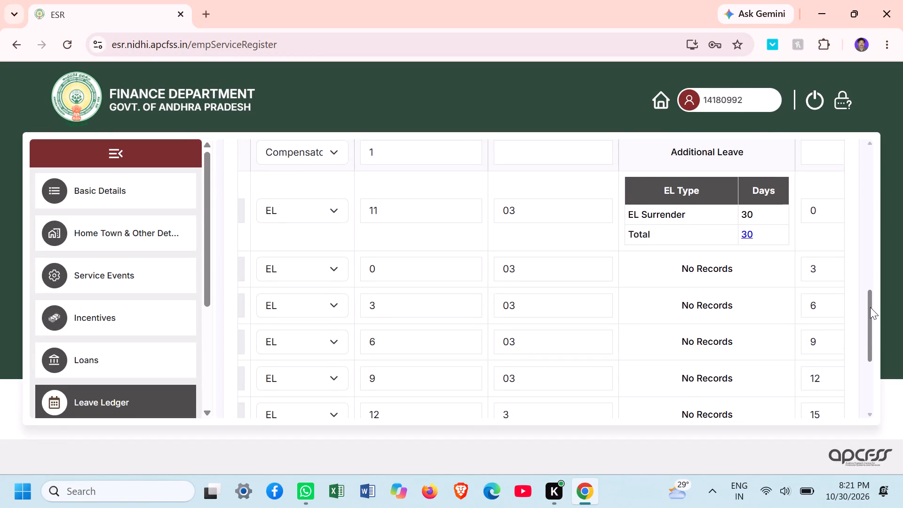
drag(870, 307, 871, 267)
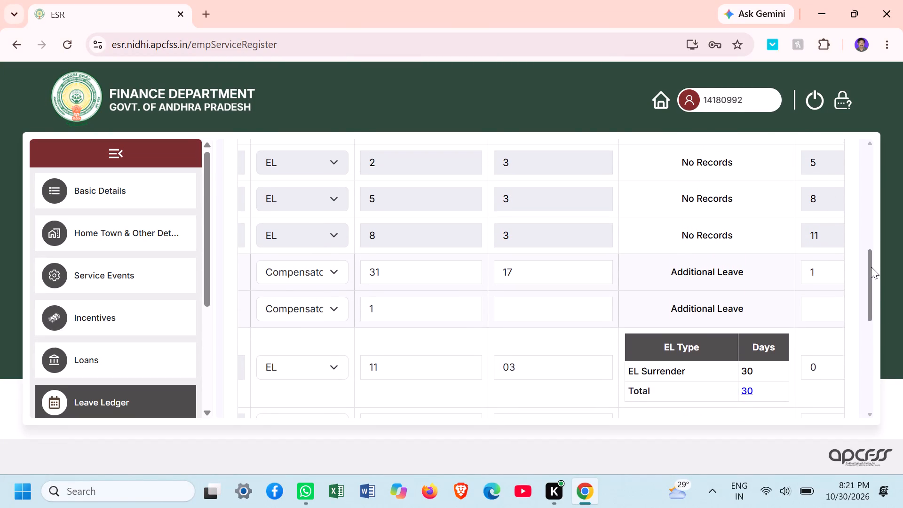
drag(871, 267, 871, 262)
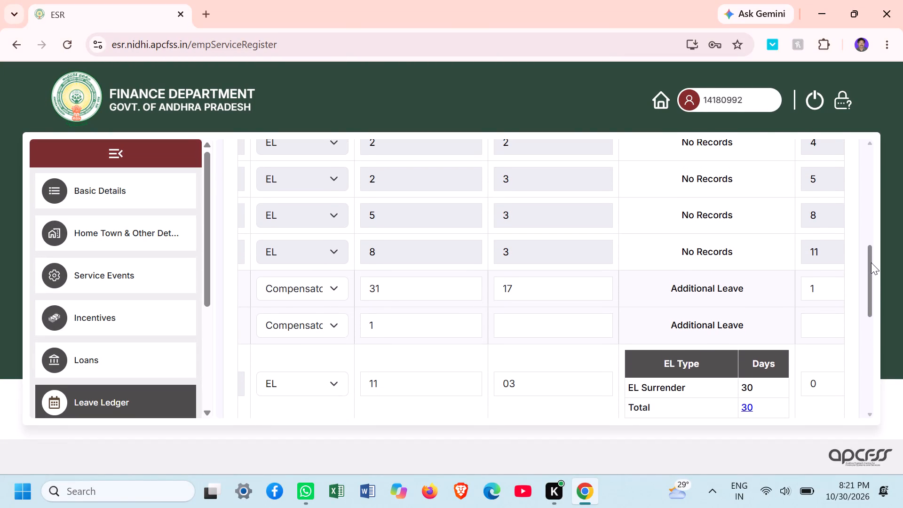
drag(871, 262, 871, 262)
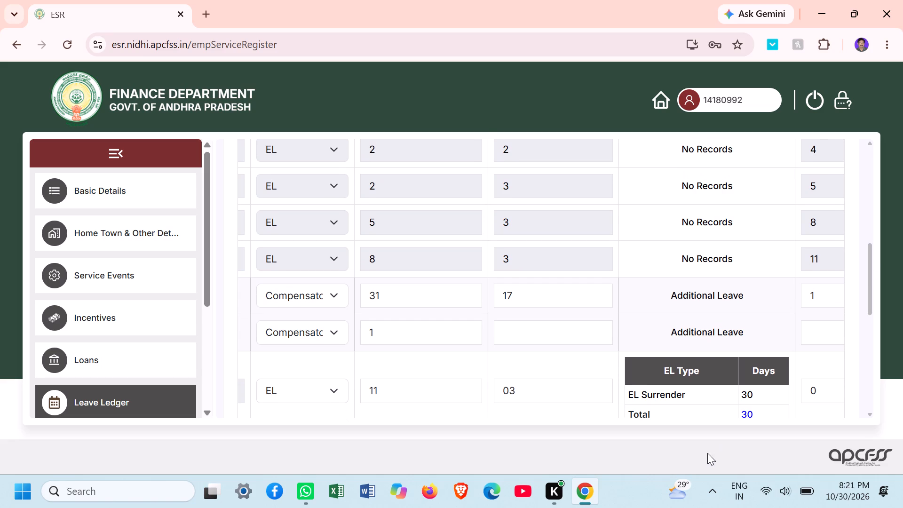
key(Left)
click(538, 262)
key(Left)
key(Left)
key(Left)
key(Left)
key(Left)
key(Left)
key(Left)
key(Left)
key(Left)
key(Left)
key(Left)
key(Left)
key(Left)
key(Left)
key(Left)
key(Left)
key(Left)
key(Left)
key(Left)
key(Left)
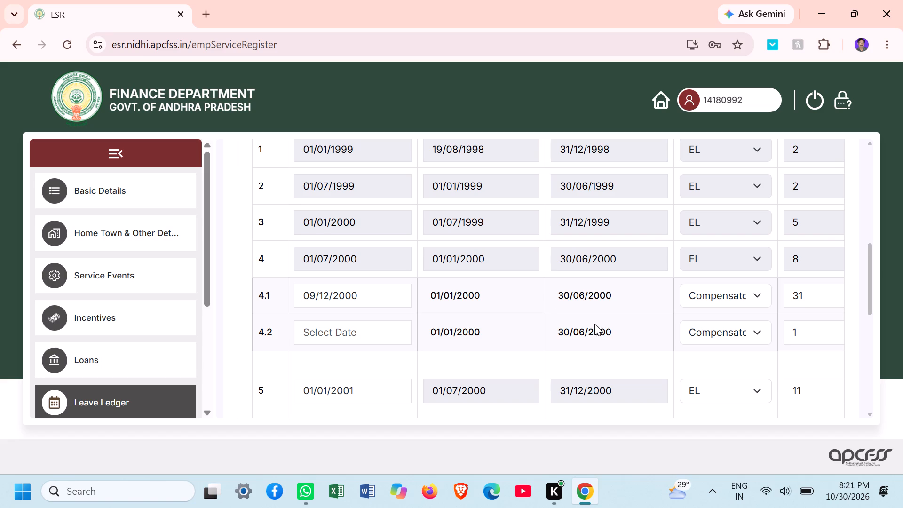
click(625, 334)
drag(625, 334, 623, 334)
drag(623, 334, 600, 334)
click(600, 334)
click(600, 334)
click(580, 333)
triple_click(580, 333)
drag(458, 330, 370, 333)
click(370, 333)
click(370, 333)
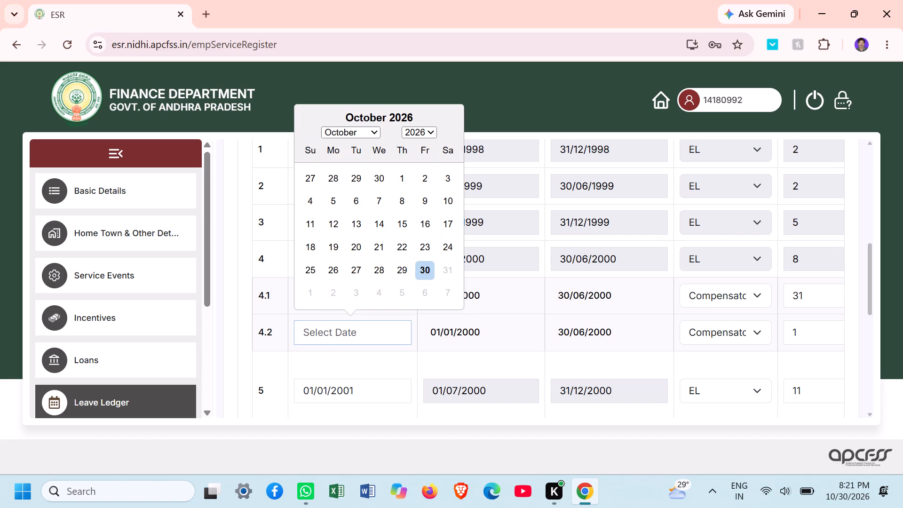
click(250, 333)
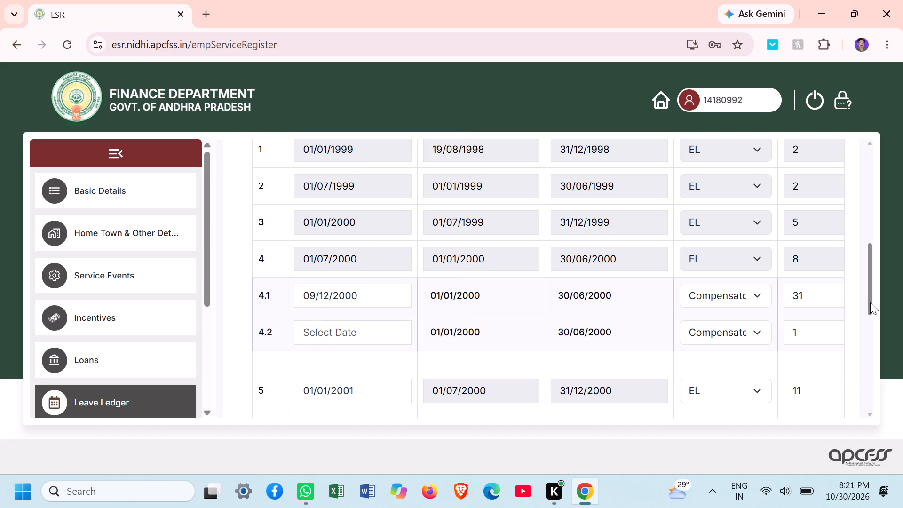
Check EL rows 5 to 7 and Additional Leave rows 4.1 and 4.2, from their periods across to credited days, surrender and balances.
drag(870, 302, 864, 340)
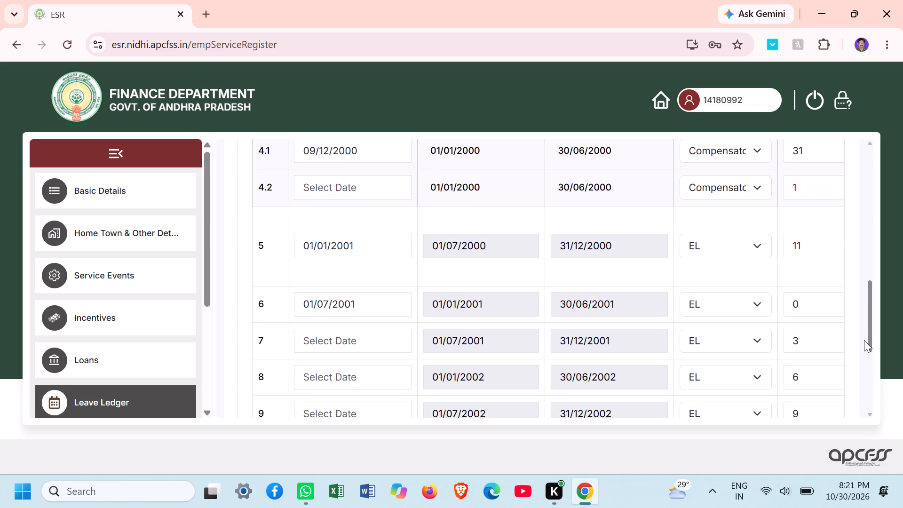
drag(864, 340, 864, 326)
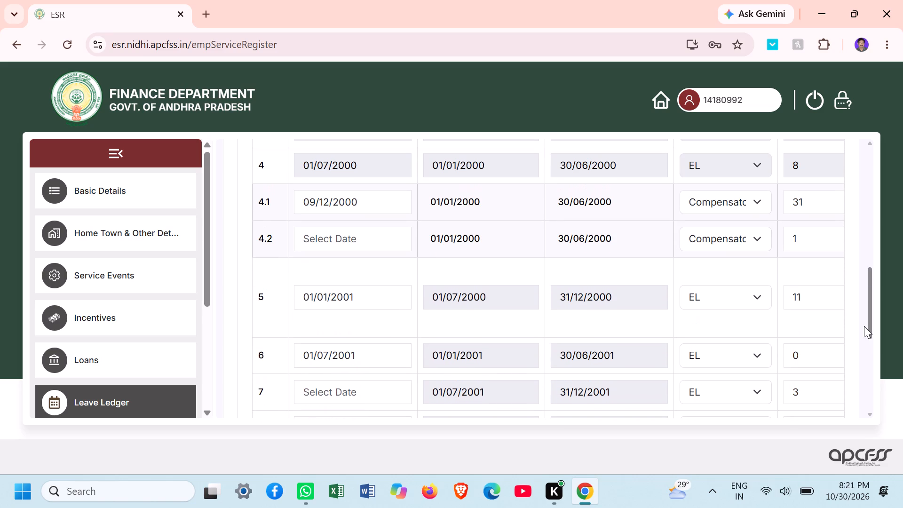
drag(864, 326, 864, 326)
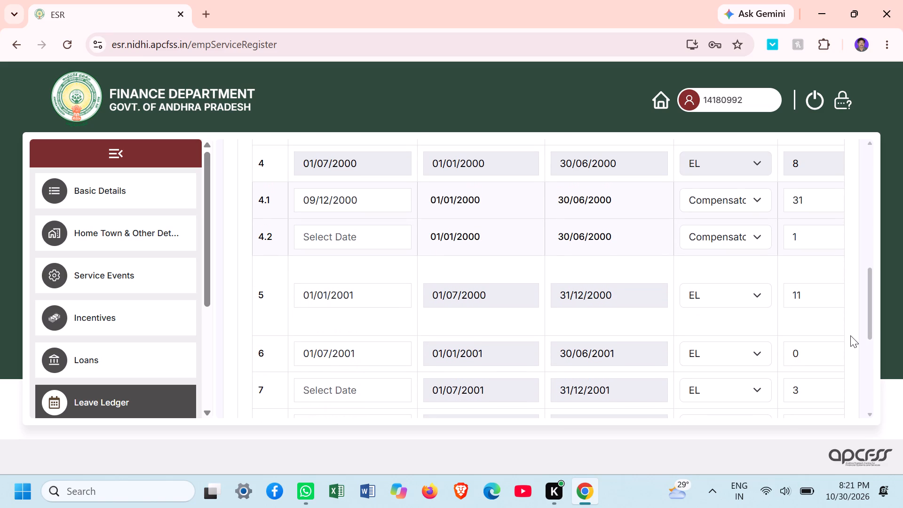
click(625, 286)
key(Right)
key(Right)
key(Right)
key(Right)
key(Right)
key(Right)
key(Right)
key(Right)
key(Right)
key(Right)
key(Right)
key(Right)
key(Right)
key(Right)
key(Right)
key(Right)
key(Right)
key(Right)
key(Right)
key(Right)
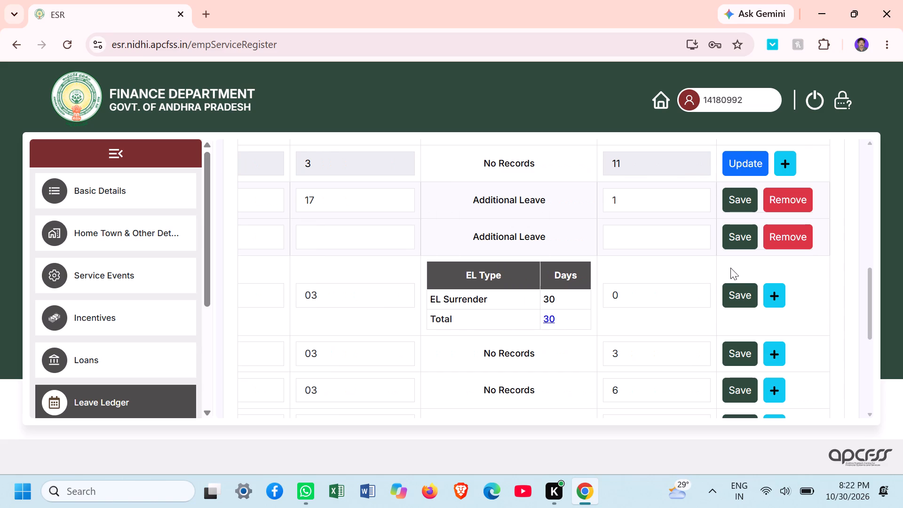
click(641, 238)
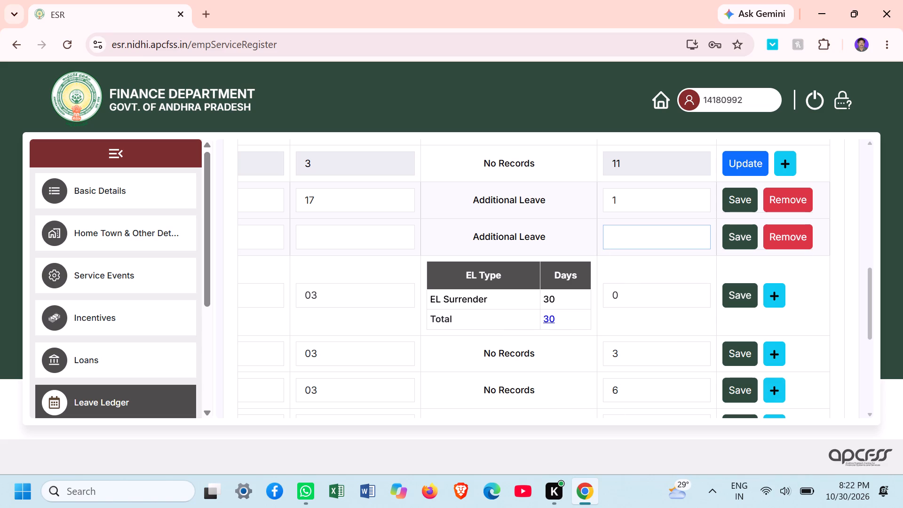
Open the detailed breakdown of the EL Surrender total in EL row 5.
drag(871, 305, 871, 316)
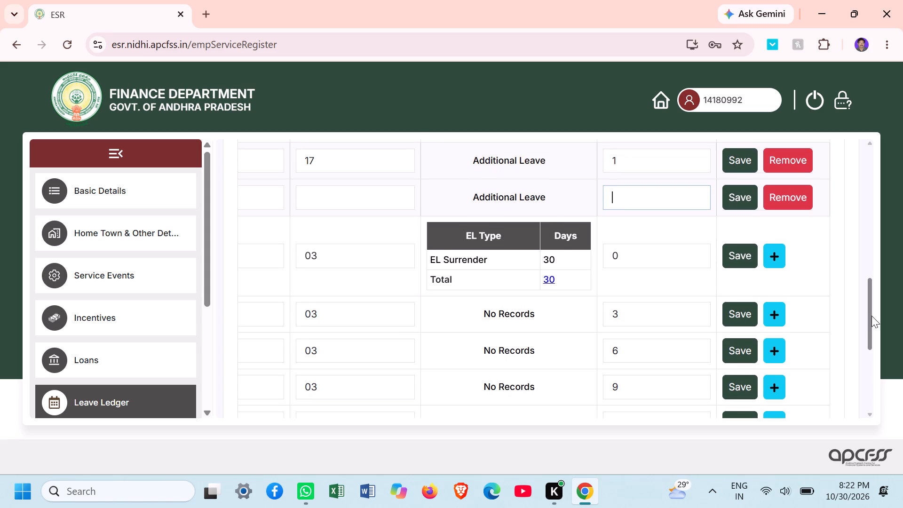
drag(871, 316, 871, 316)
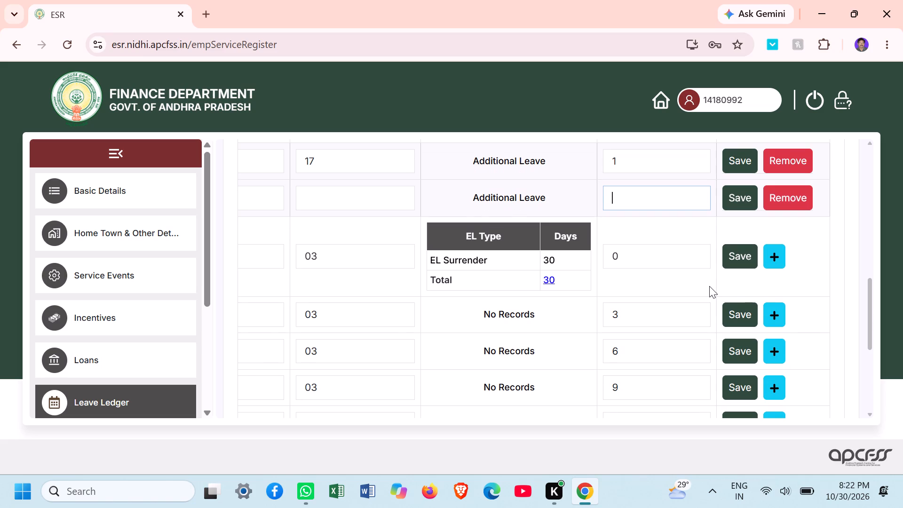
click(548, 278)
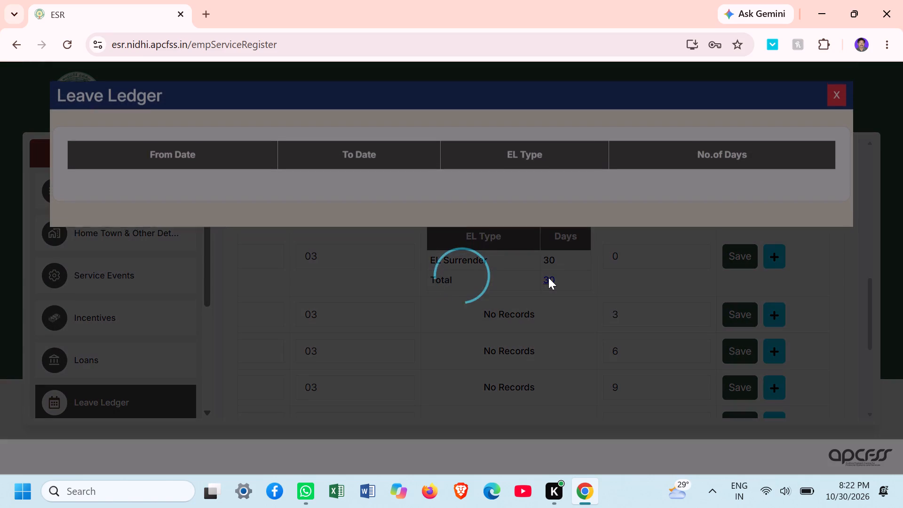
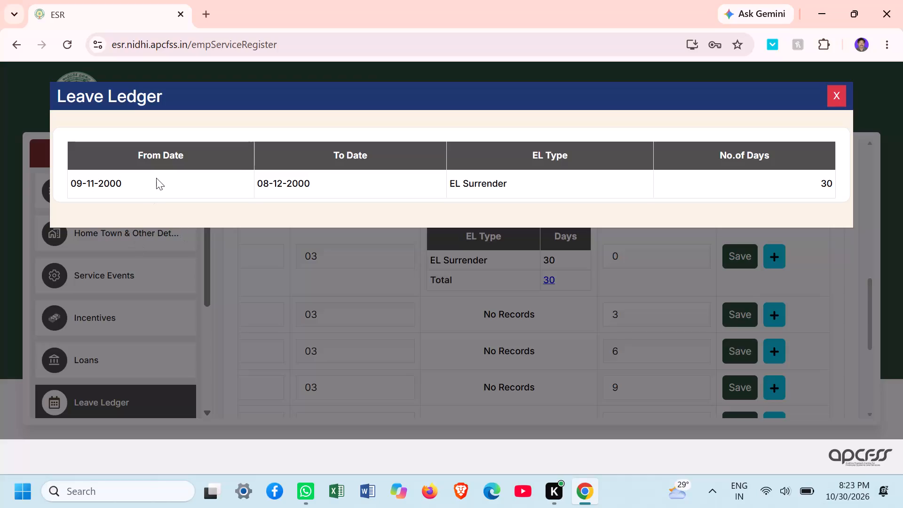
Examine the dates, EL type and number of days in the EL Surrender breakdown, and close it.
click(133, 190)
click(111, 182)
double_click(111, 182)
click(169, 176)
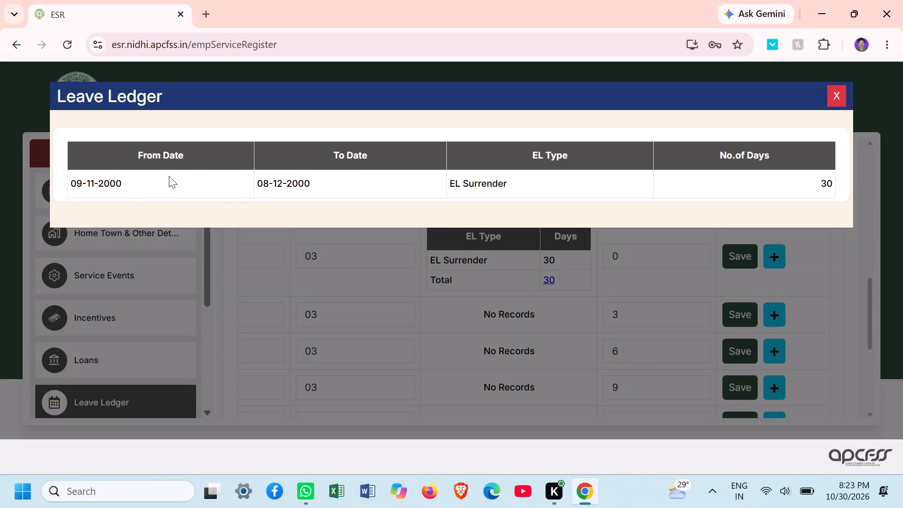
click(546, 191)
key(Right)
key(Right)
key(Right)
key(Right)
key(Right)
key(Right)
key(Right)
double_click(585, 187)
key(Down)
key(Down)
key(Down)
click(834, 97)
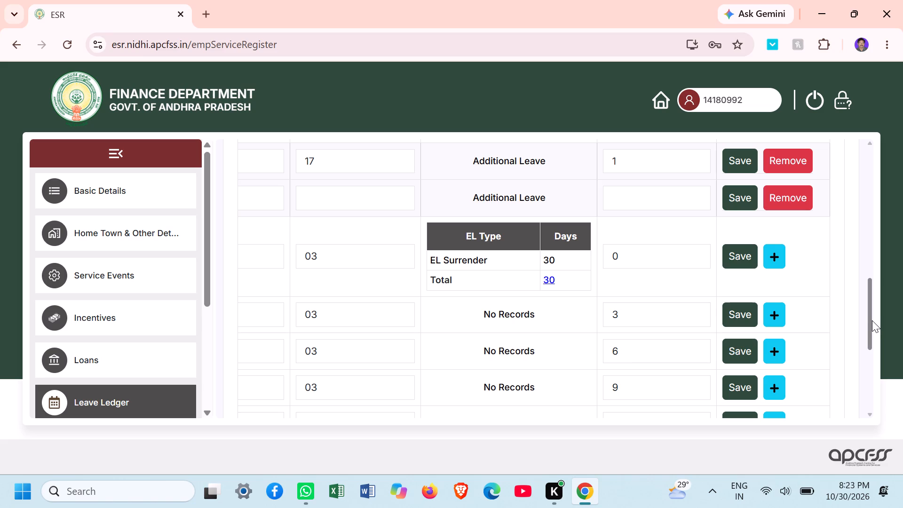
Switch the Leave Ledger from EL to Samaikyandhra Leave for Teachers.
drag(872, 320, 871, 314)
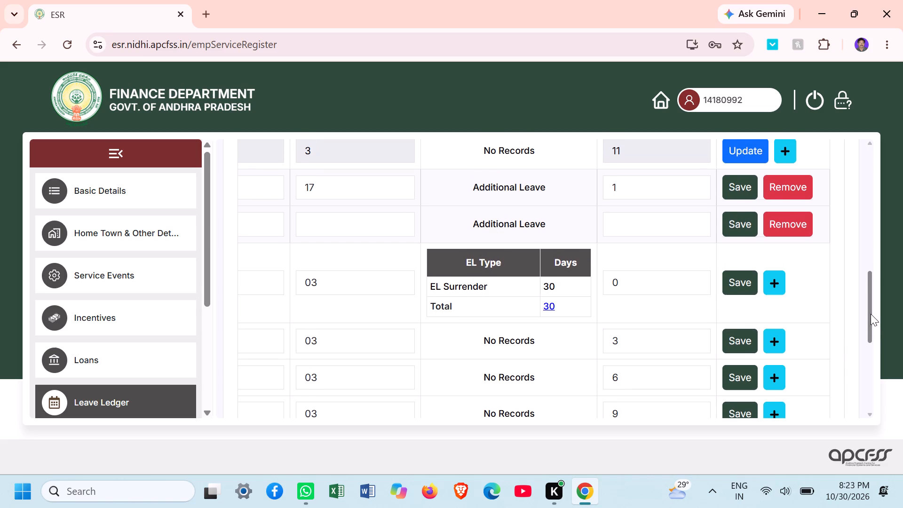
drag(871, 314, 870, 306)
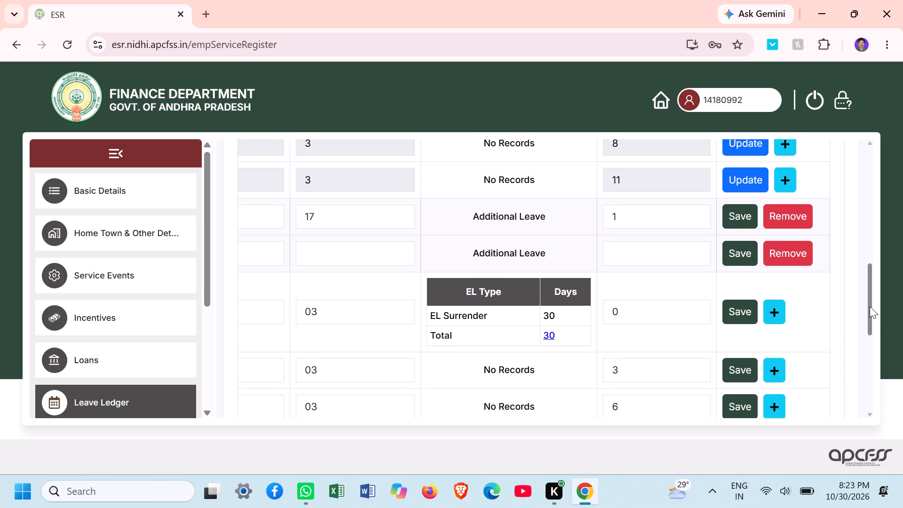
drag(870, 306, 867, 307)
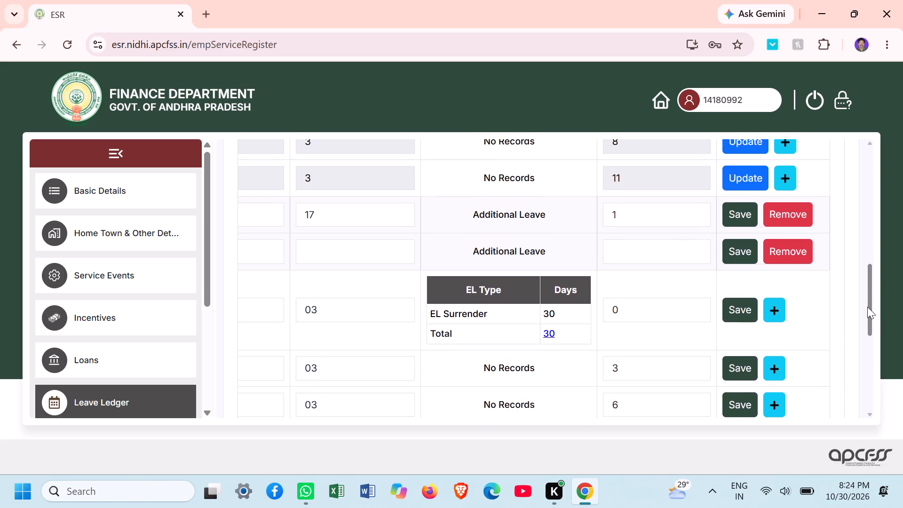
drag(867, 307, 864, 299)
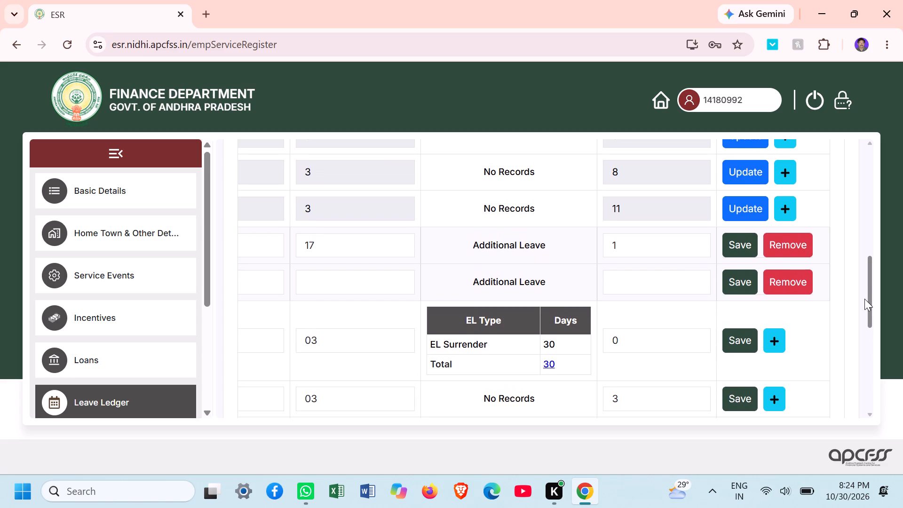
drag(864, 299, 864, 298)
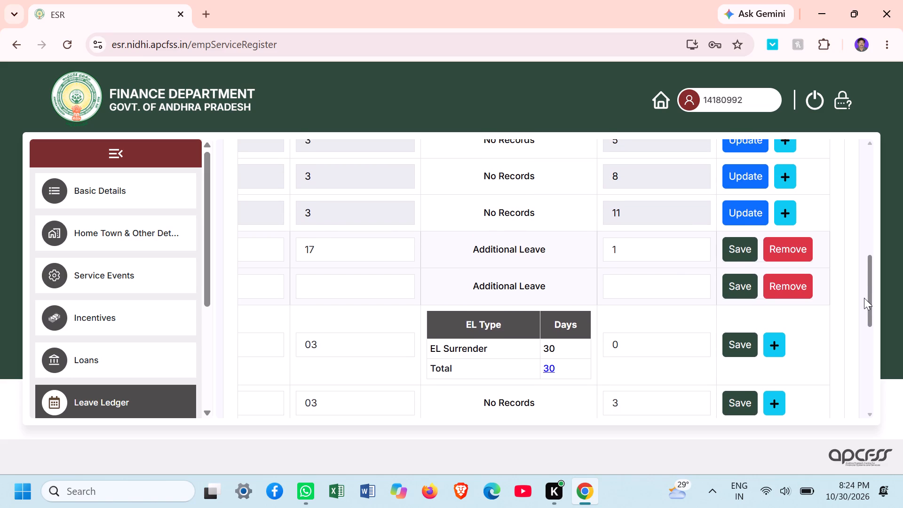
drag(864, 298, 862, 287)
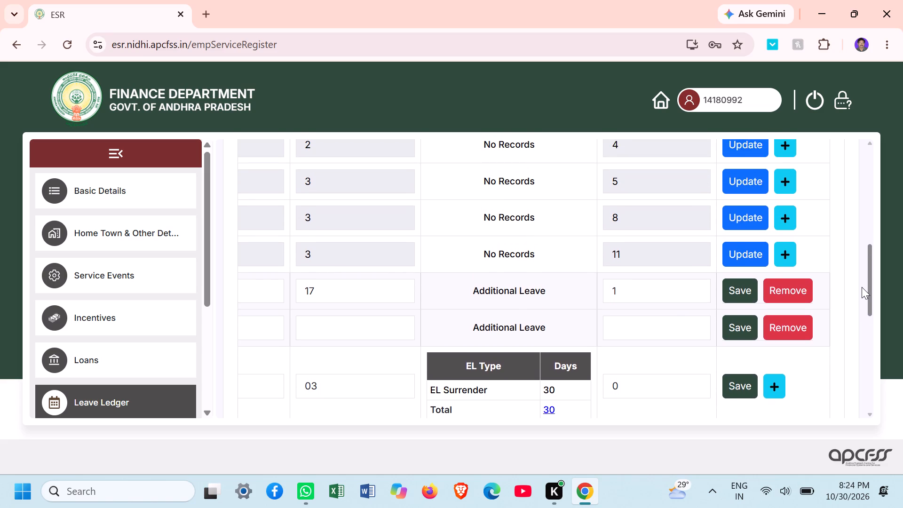
drag(862, 287, 861, 287)
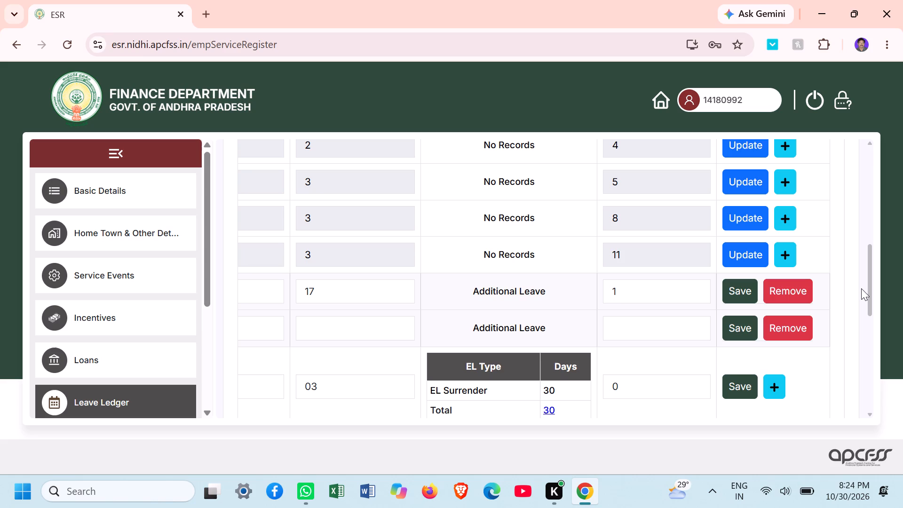
drag(869, 287, 866, 212)
click(434, 300)
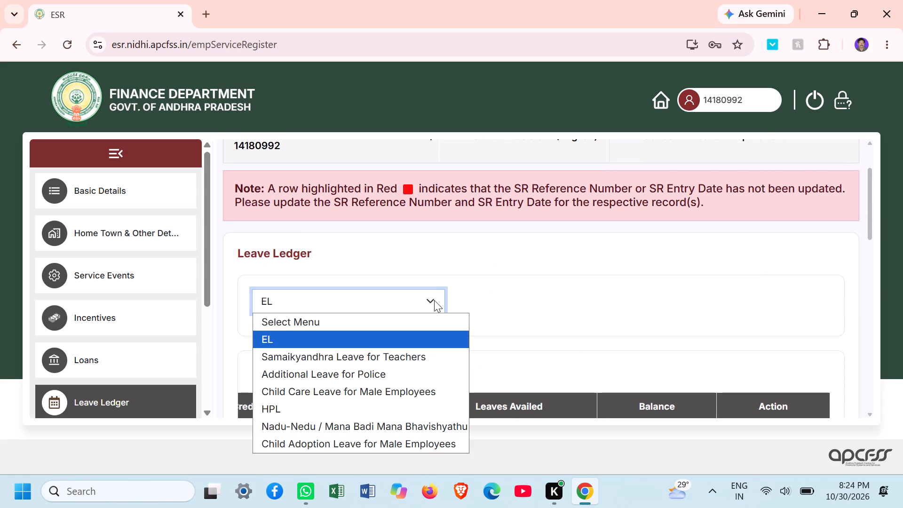
click(403, 354)
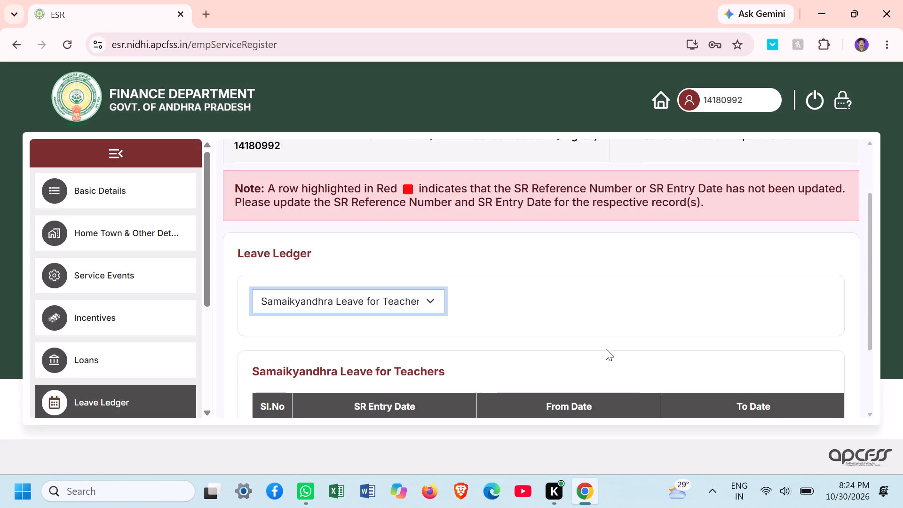
Check row 1 of the Samaikyandhra Leave for Teachers ledger across to its leave balance and save it.
drag(867, 255, 872, 272)
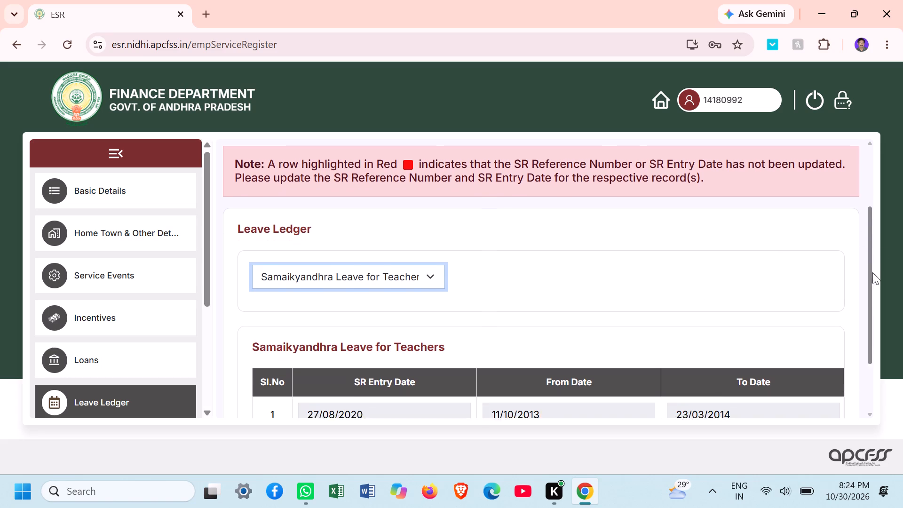
drag(872, 272, 872, 325)
click(569, 339)
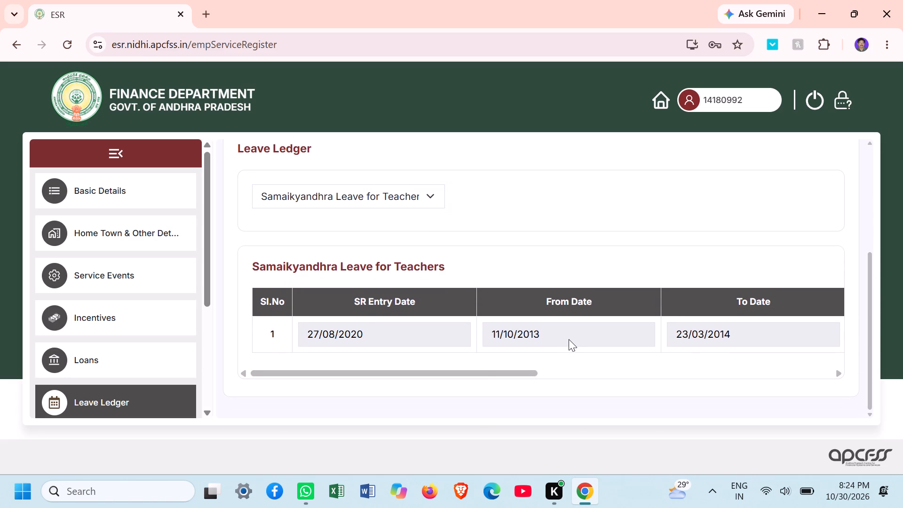
key(Right)
key(Right)
key(Right)
key(Right)
key(Right)
key(Right)
key(Right)
key(Right)
key(Right)
key(Right)
key(Right)
key(Right)
key(Right)
key(Right)
key(Right)
key(Right)
key(Right)
key(Right)
key(Right)
key(Right)
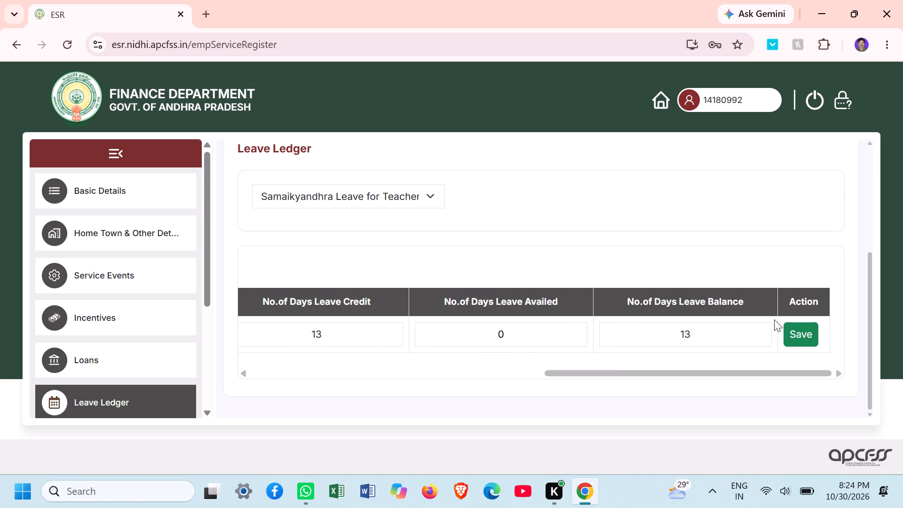
click(795, 331)
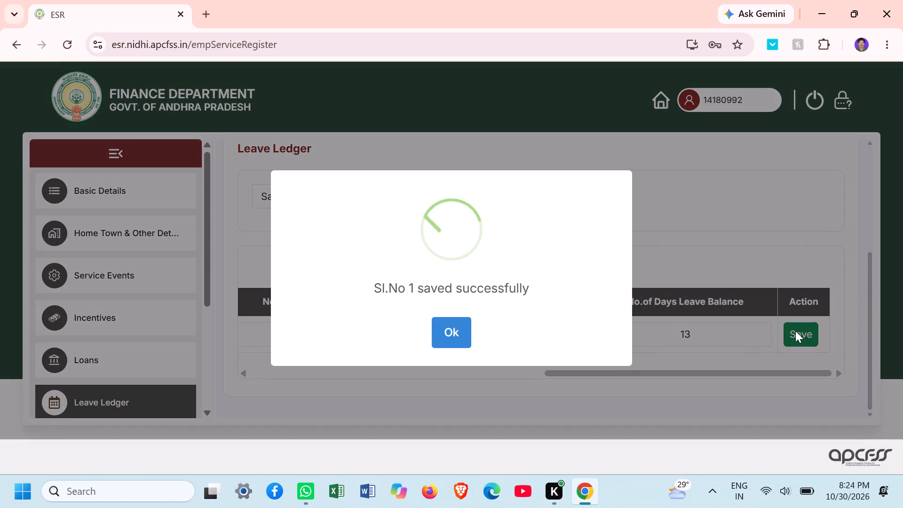
click(451, 324)
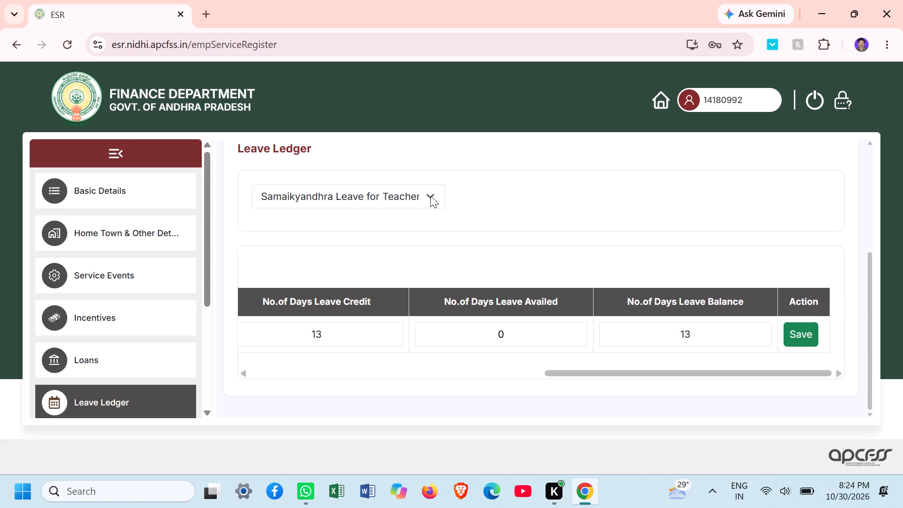
Switch the Leave Ledger to HPL.
click(430, 196)
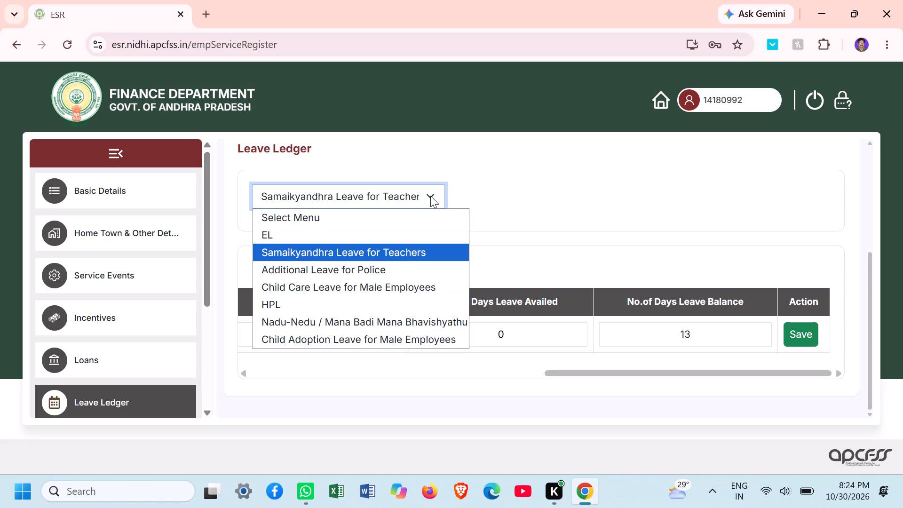
click(322, 299)
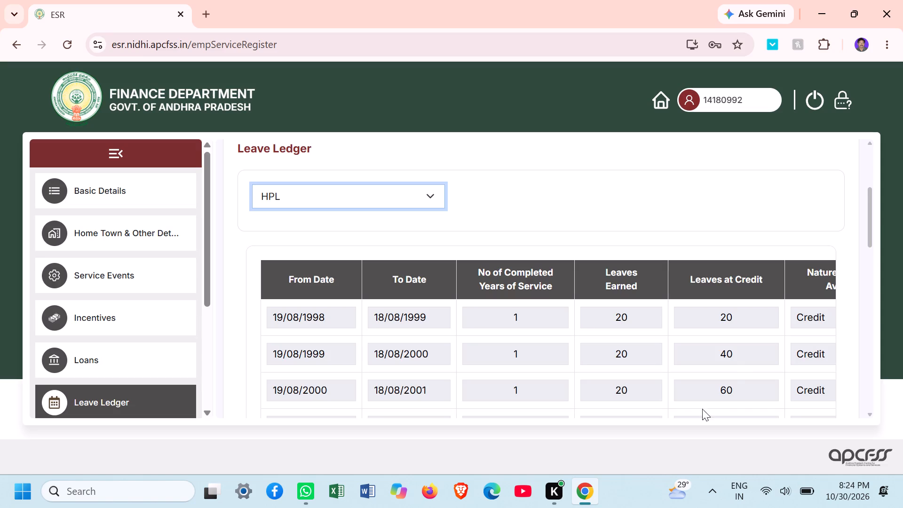
Examine the HPL rows down to the last one, including periods, leaves earned, credits, debits, balances and available row actions.
click(638, 353)
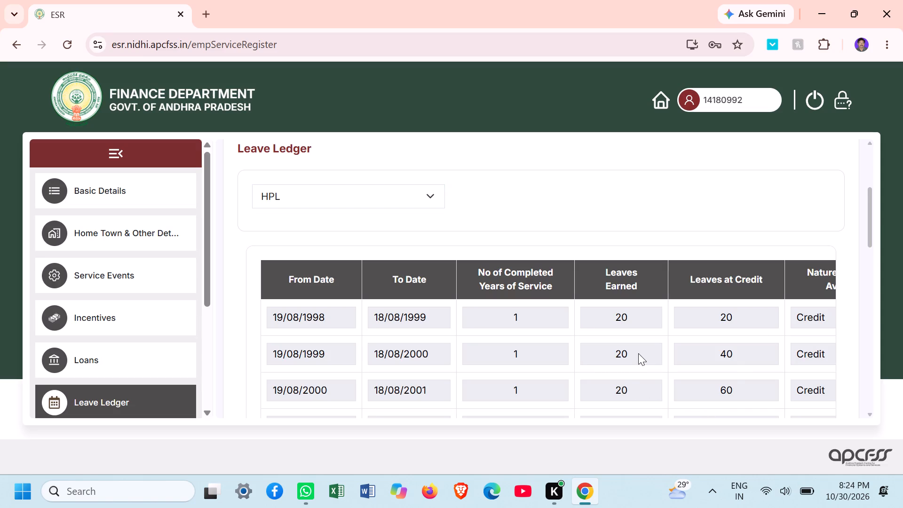
key(Right)
key(Right)
key(Right)
key(Right)
key(Right)
key(Right)
key(Right)
key(Right)
key(Right)
key(Right)
key(Right)
key(Right)
key(Right)
key(Right)
key(Right)
key(Right)
key(Right)
key(Right)
key(Right)
key(Right)
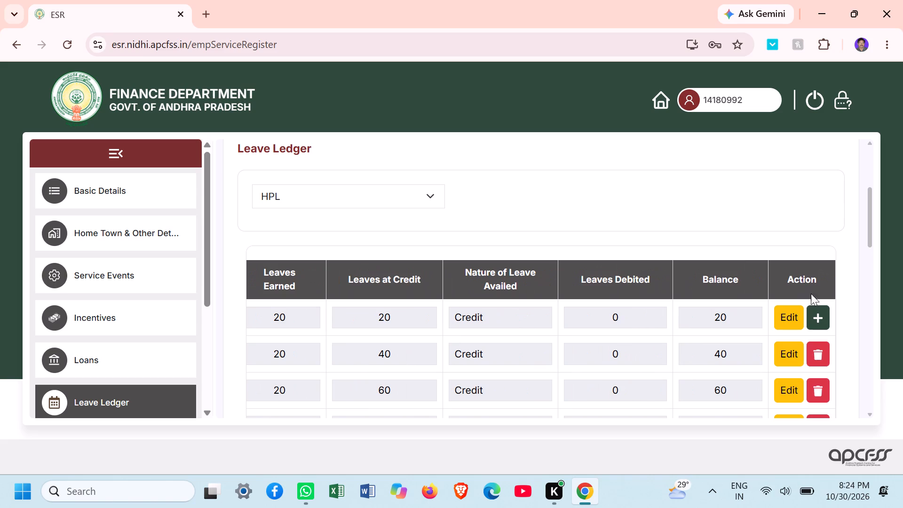
drag(869, 213, 866, 229)
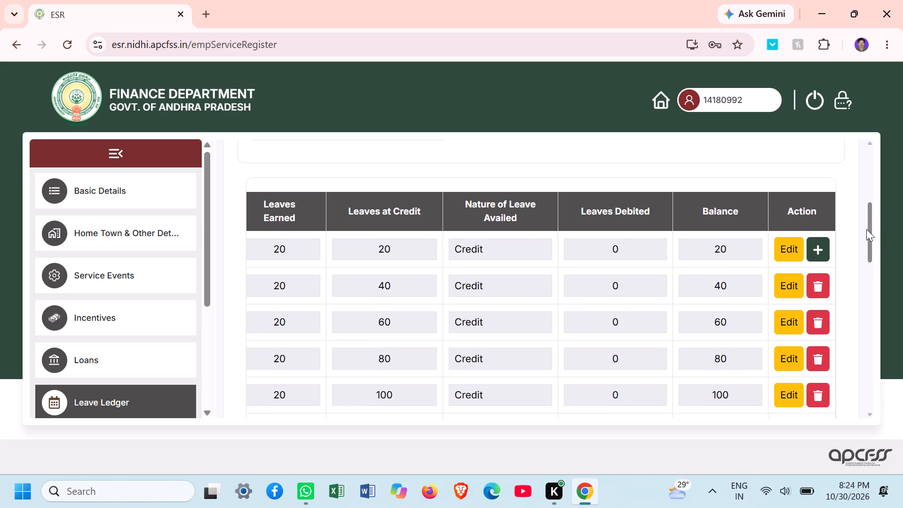
drag(866, 229, 854, 334)
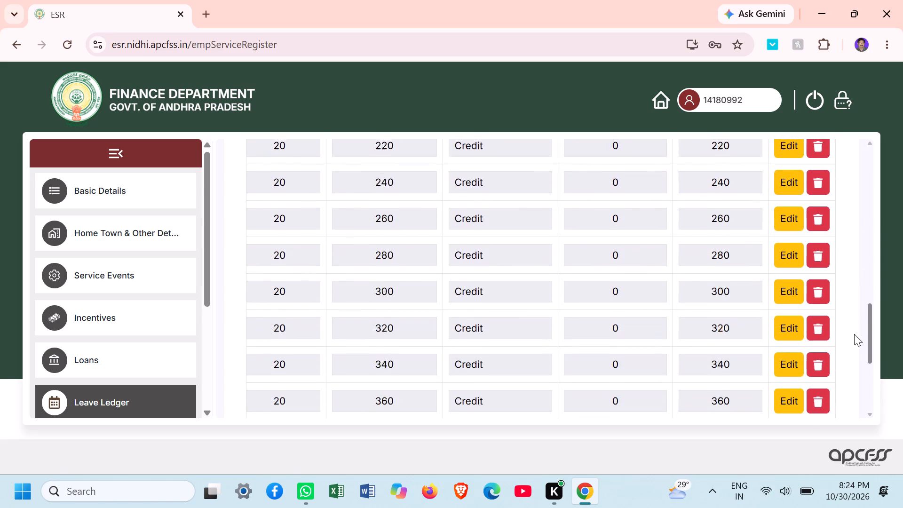
drag(854, 334, 845, 397)
drag(713, 369, 523, 398)
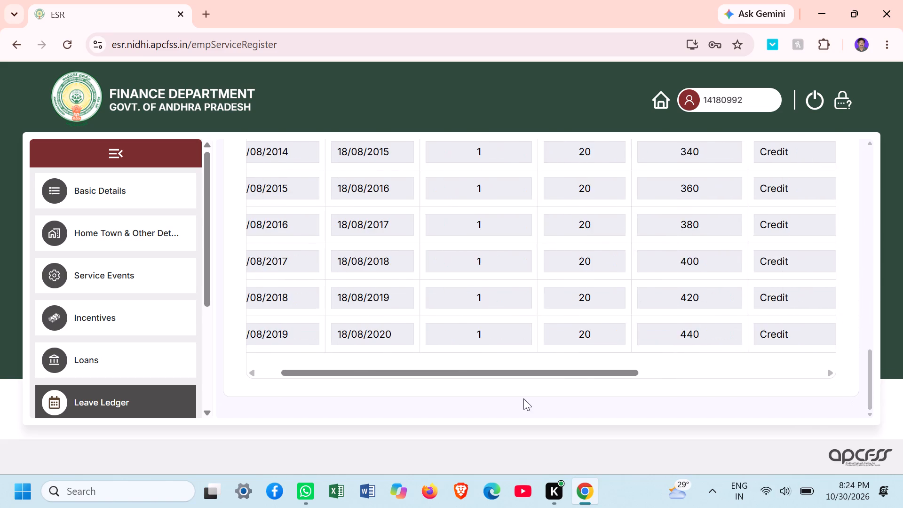
drag(523, 398, 382, 418)
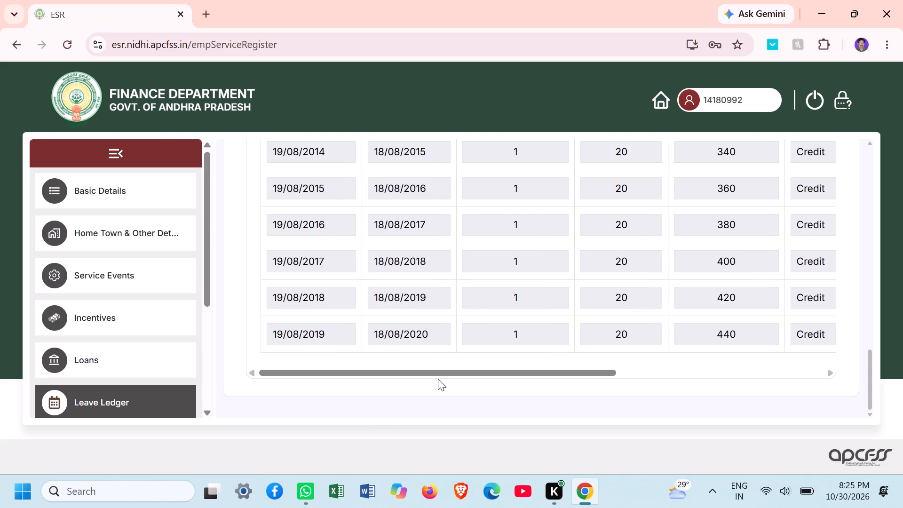
drag(441, 373, 797, 341)
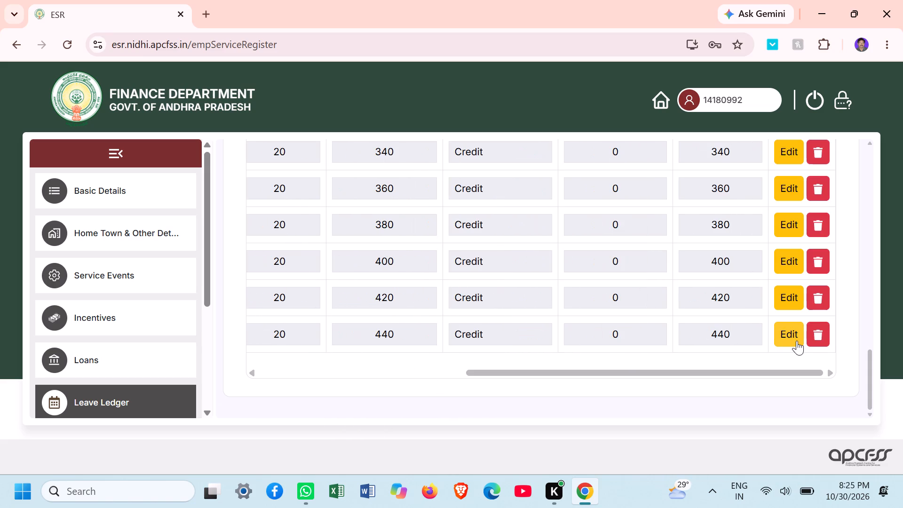
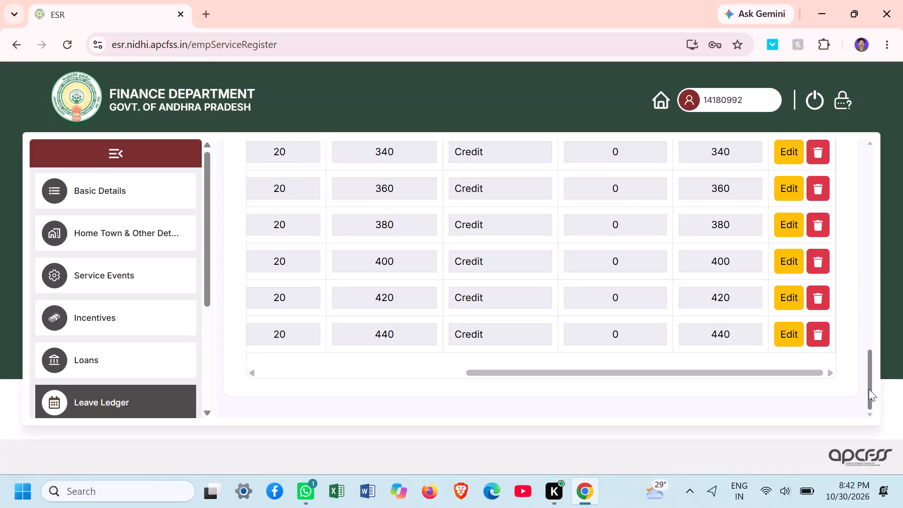
Review the HPL ledger from the first to the last row, including dates, leaves earned, leaves at credit, balances and row actions.
drag(869, 389, 867, 322)
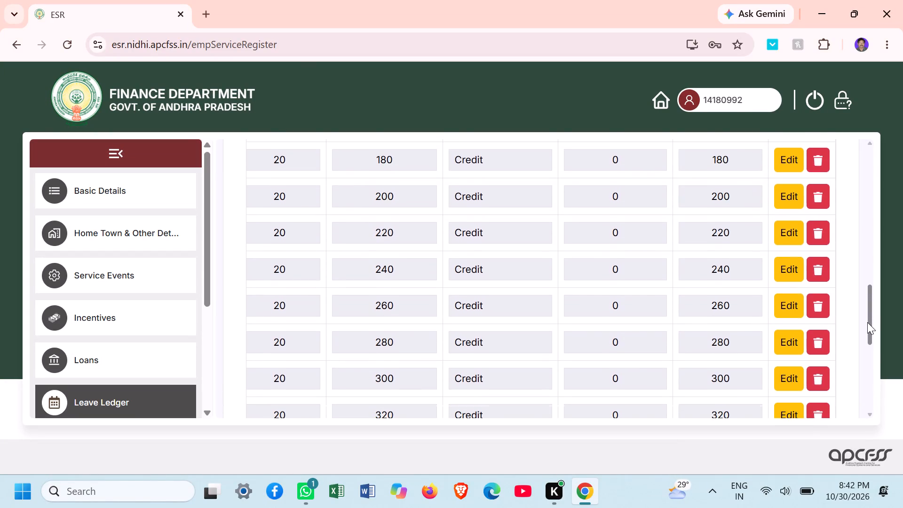
drag(867, 322, 866, 367)
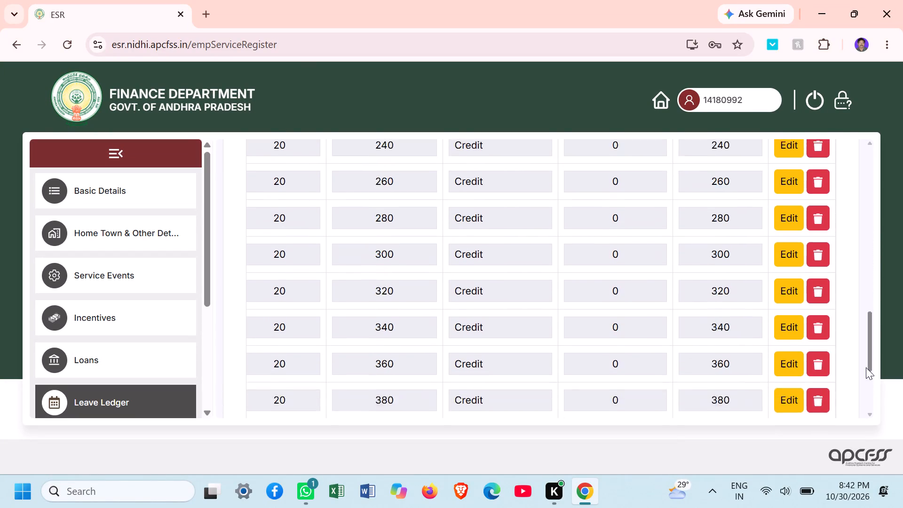
drag(866, 367, 865, 395)
drag(720, 372, 704, 371)
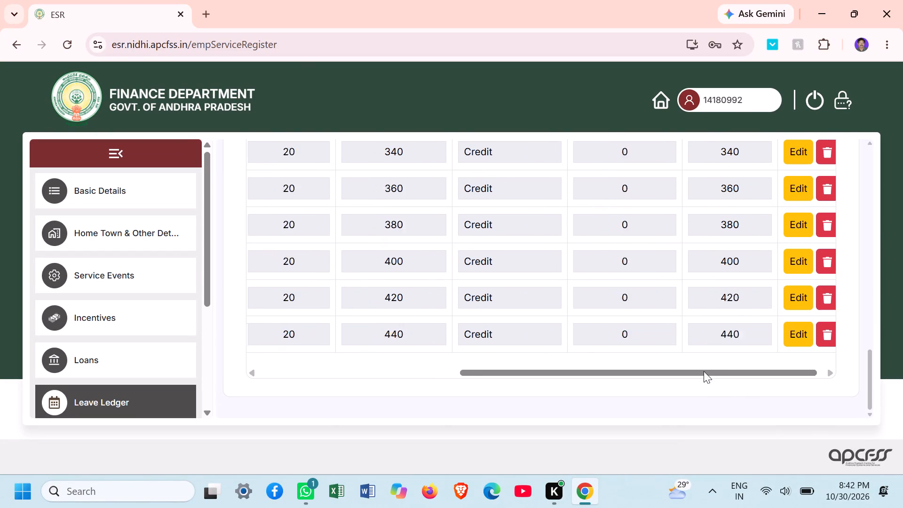
drag(704, 371, 463, 378)
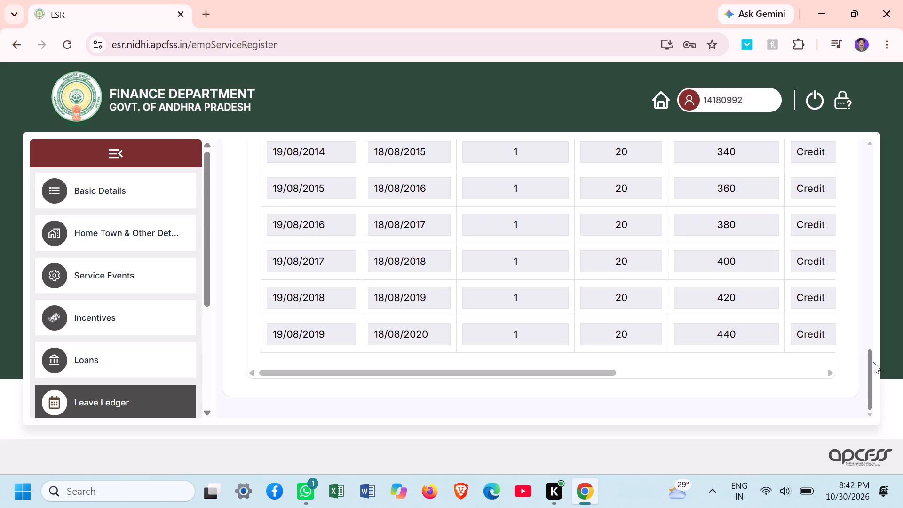
drag(873, 362, 881, 149)
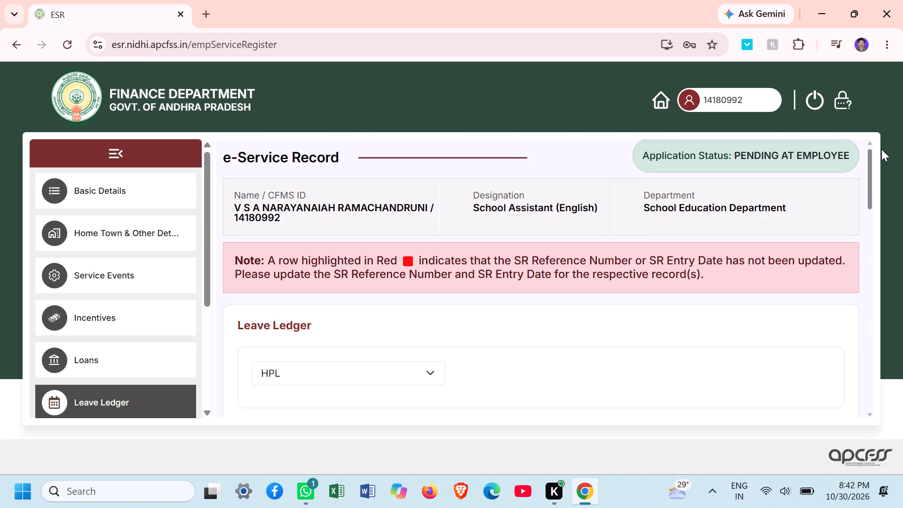
drag(881, 149, 874, 206)
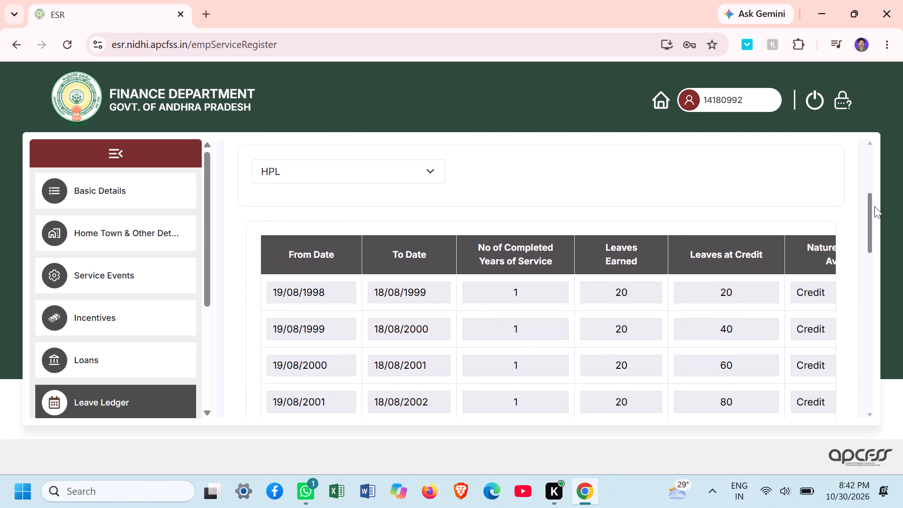
drag(874, 206, 863, 325)
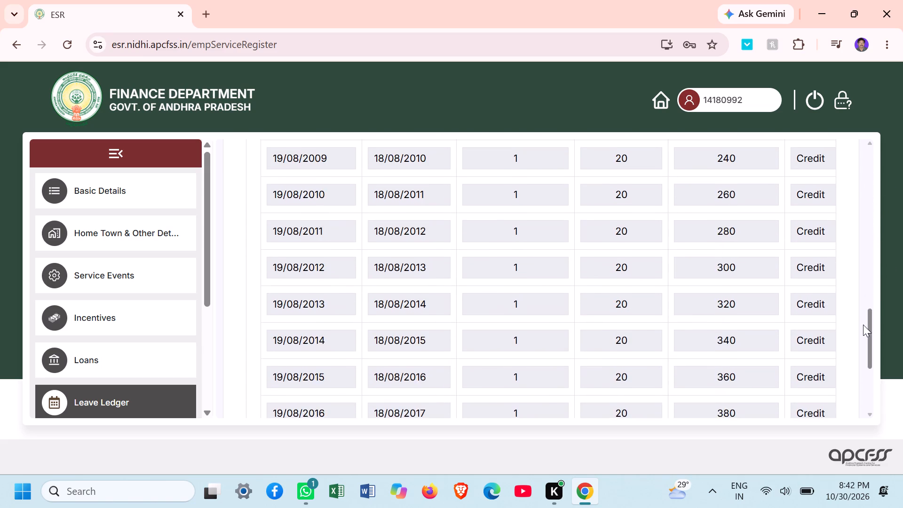
drag(863, 325, 853, 420)
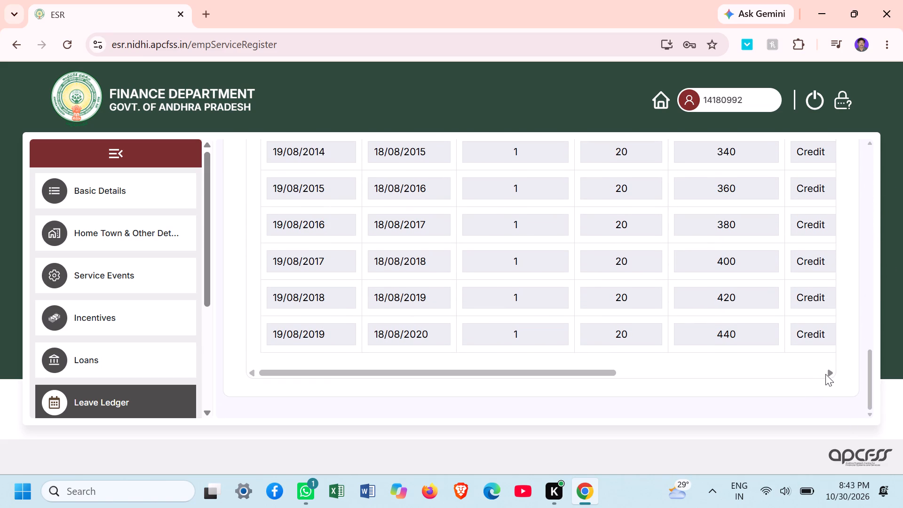
click(825, 374)
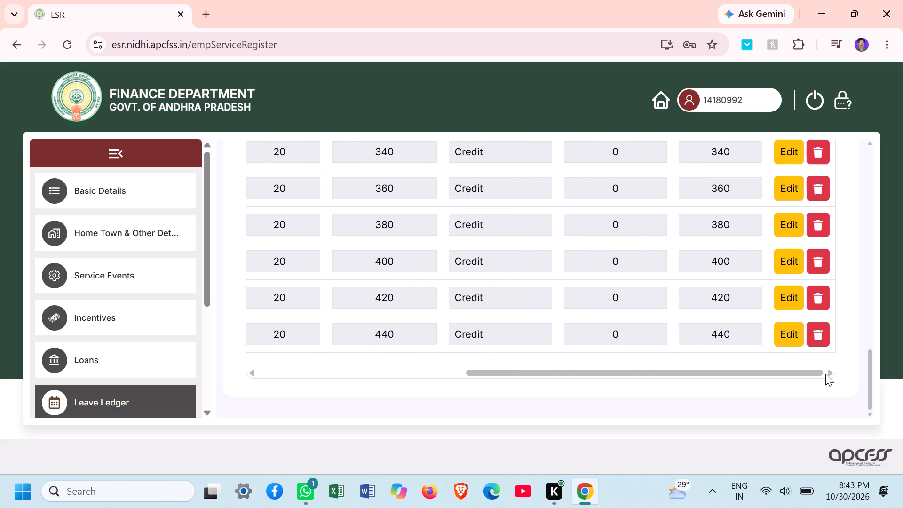
Add a new HPL row after the 19/08/2019–18/08/2020 period and set its To Date to 18/08/2021.
drag(870, 384, 864, 346)
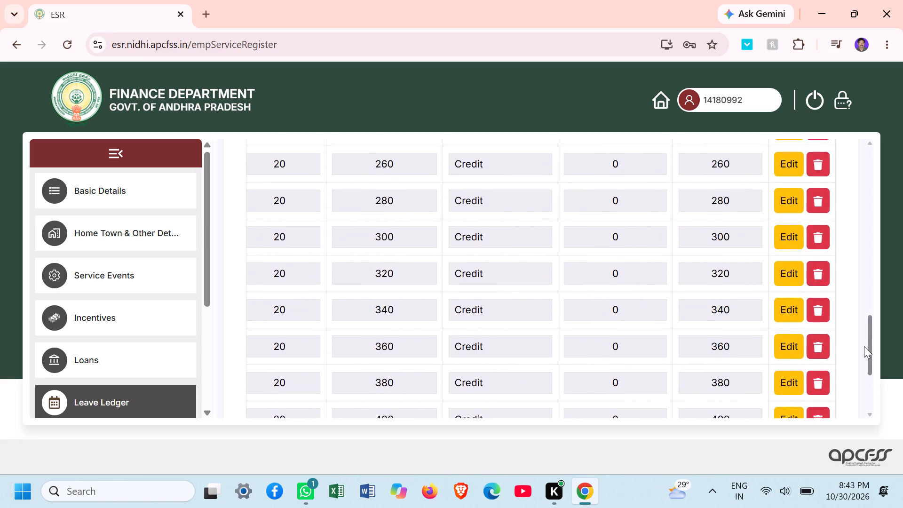
drag(864, 346, 863, 229)
click(815, 292)
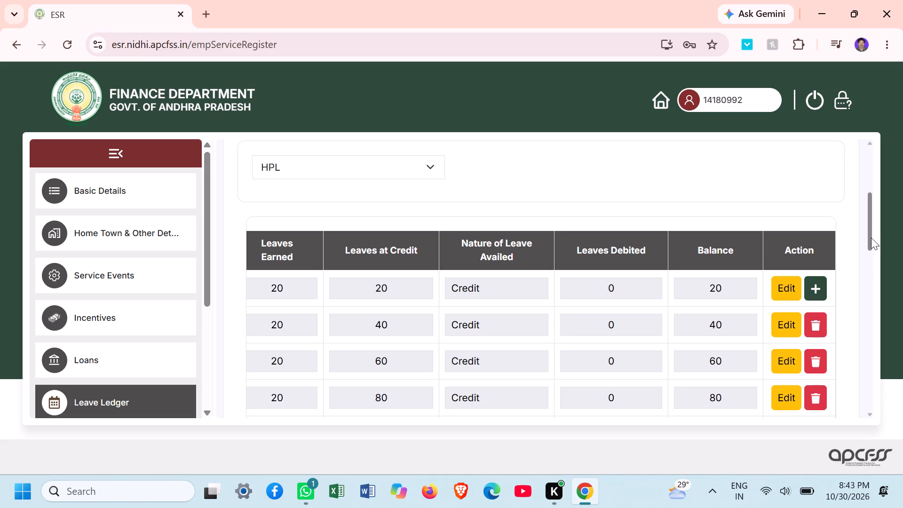
drag(867, 238, 868, 414)
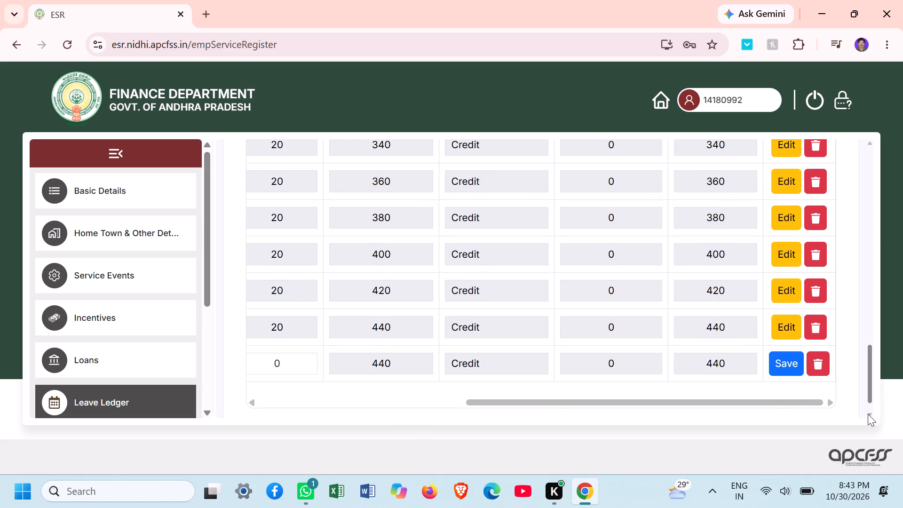
drag(868, 414, 748, 374)
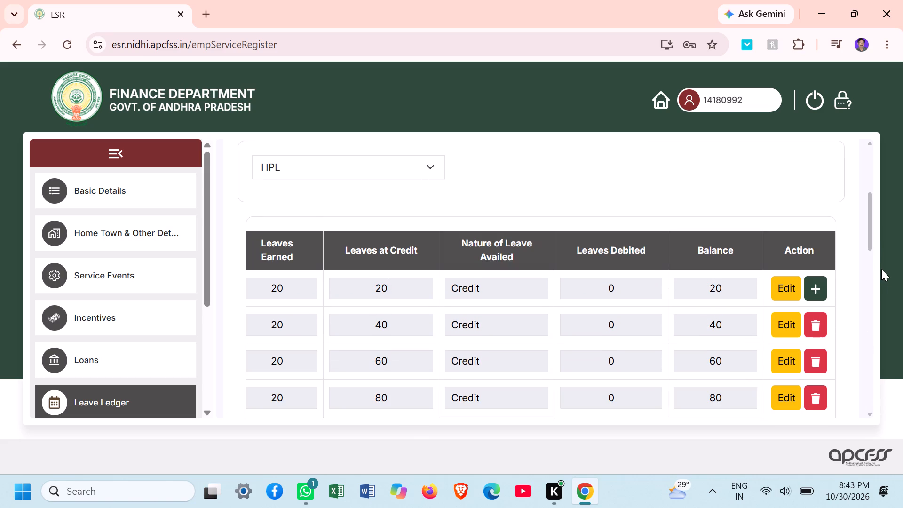
drag(870, 244, 867, 444)
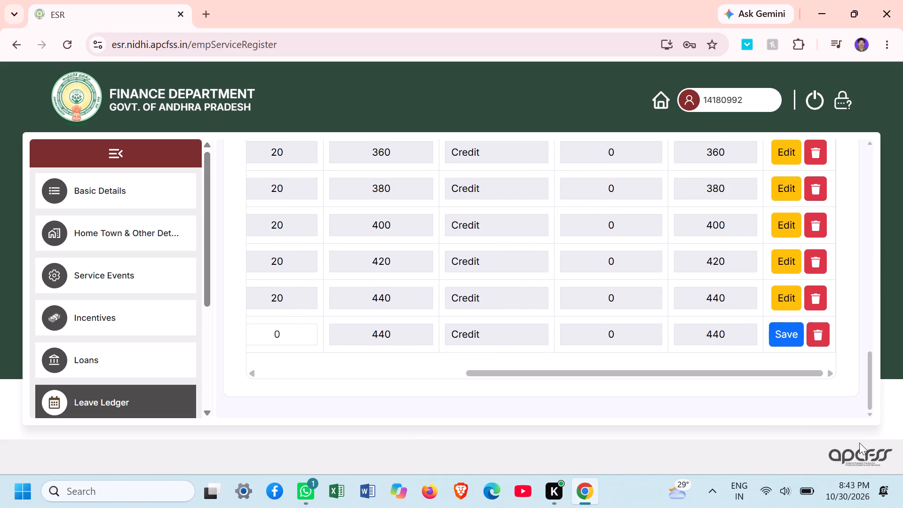
drag(740, 374, 609, 364)
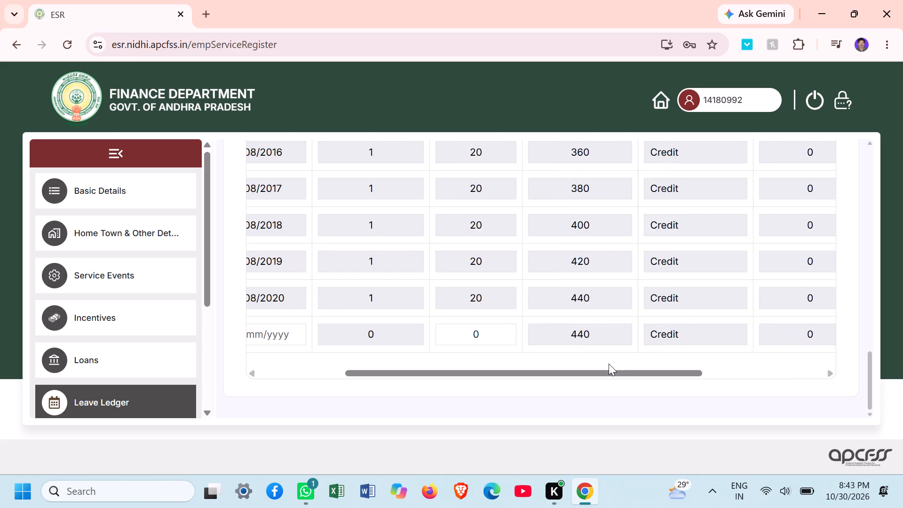
drag(609, 364, 445, 371)
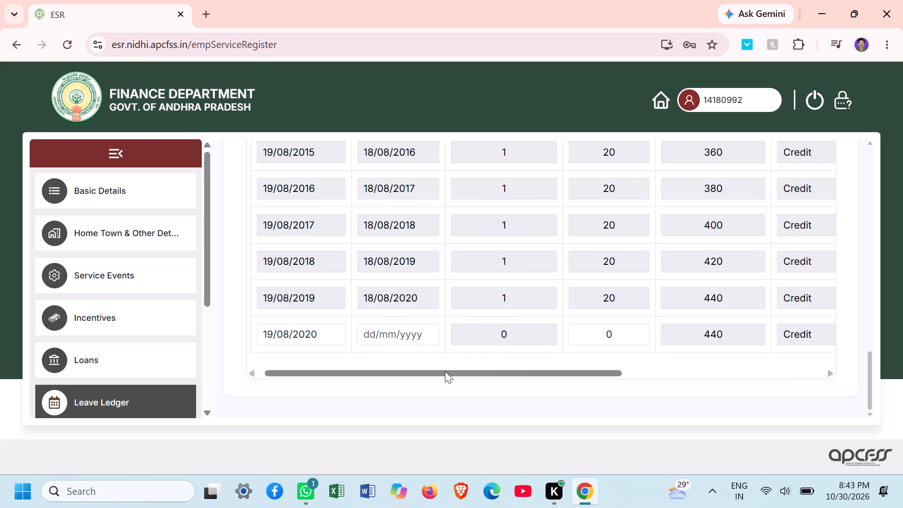
click(426, 335)
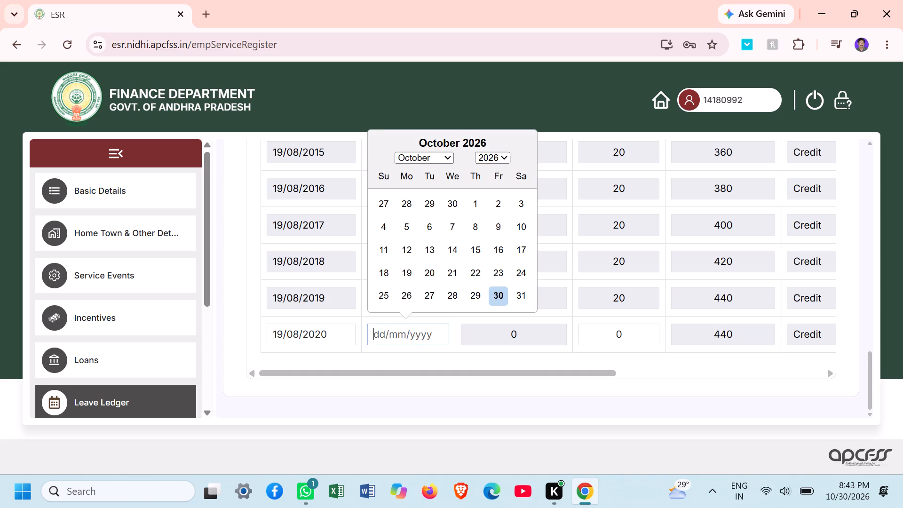
click(503, 156)
click(495, 184)
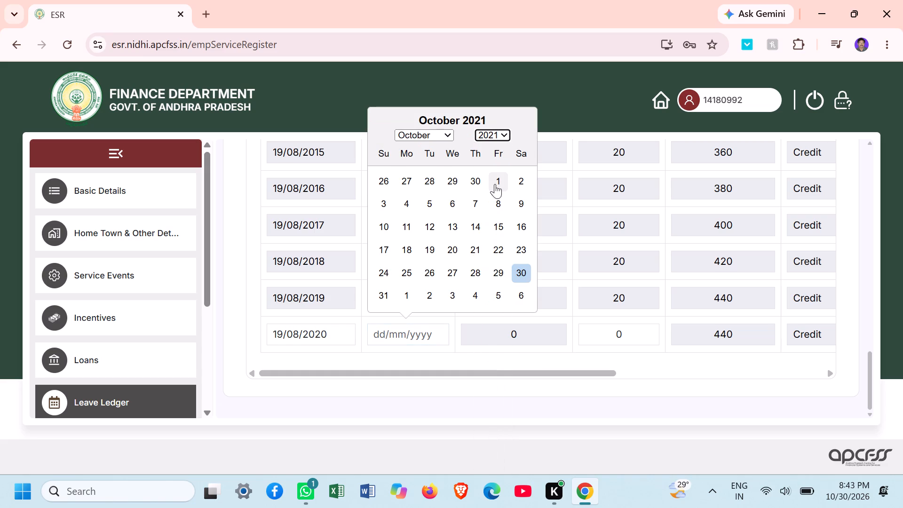
click(449, 132)
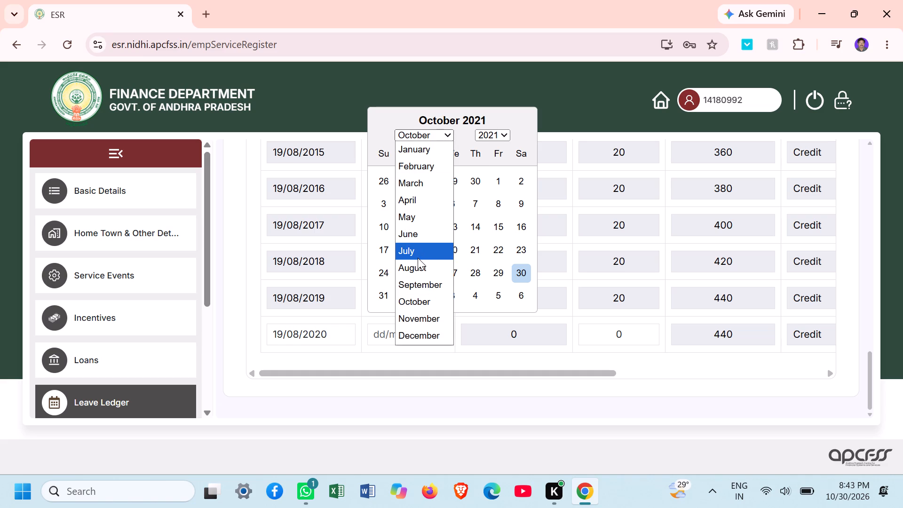
click(418, 261)
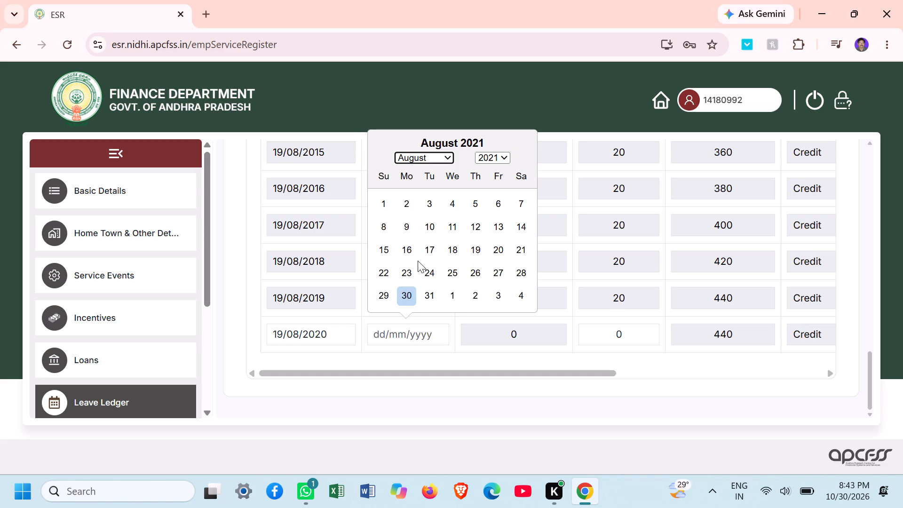
click(449, 248)
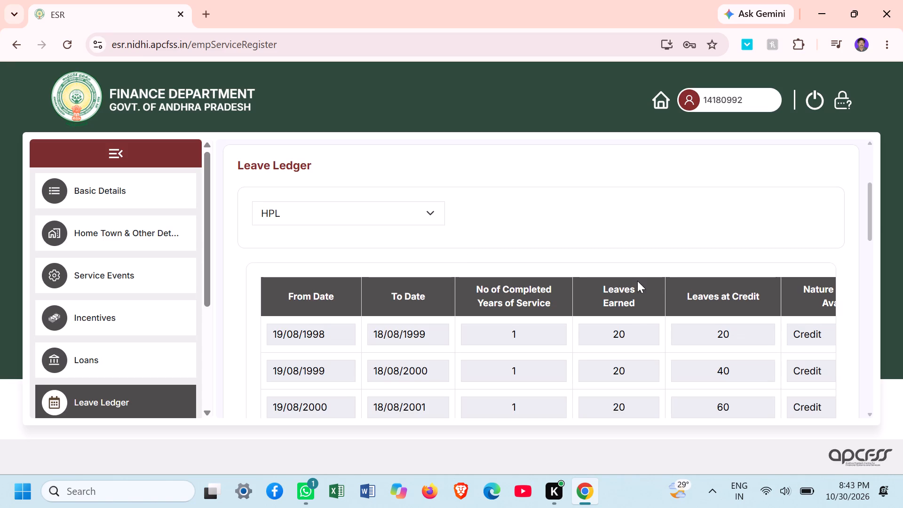
Save the HPL row for 19/08/2020 to 18/08/2021.
drag(870, 217, 843, 391)
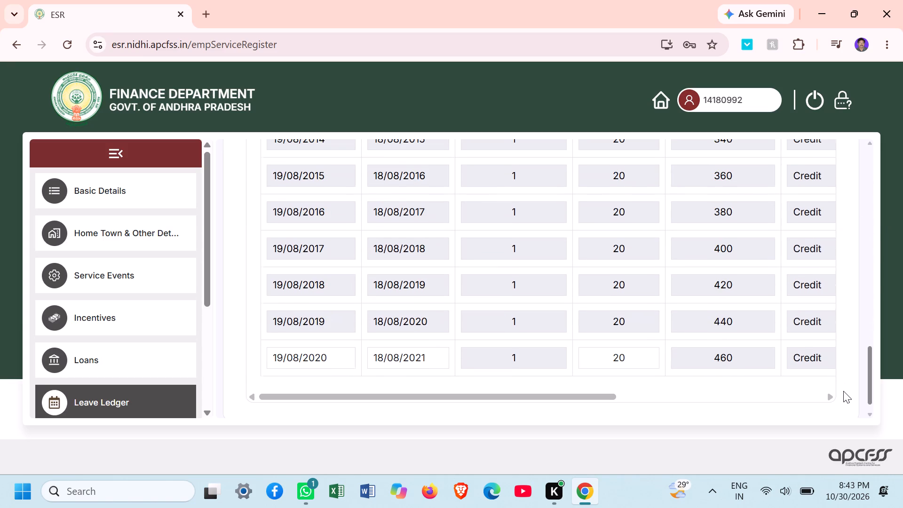
drag(843, 391, 843, 392)
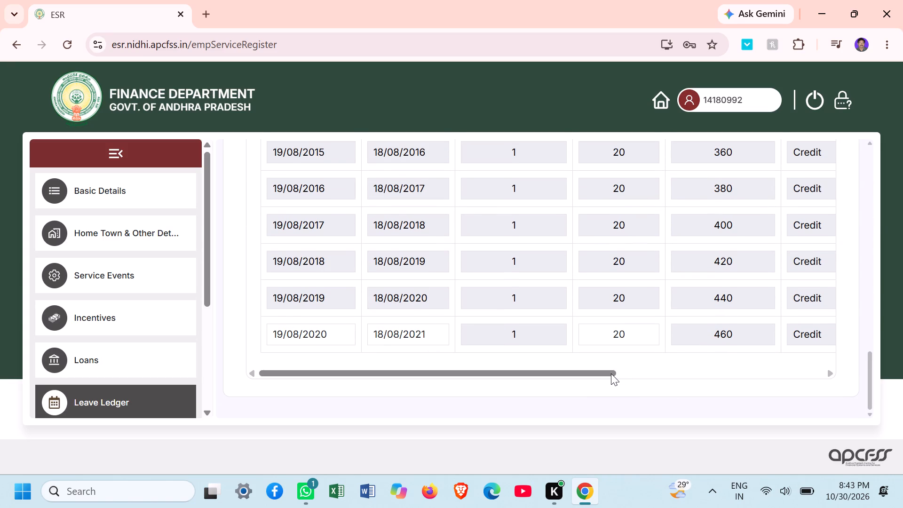
drag(611, 374, 892, 379)
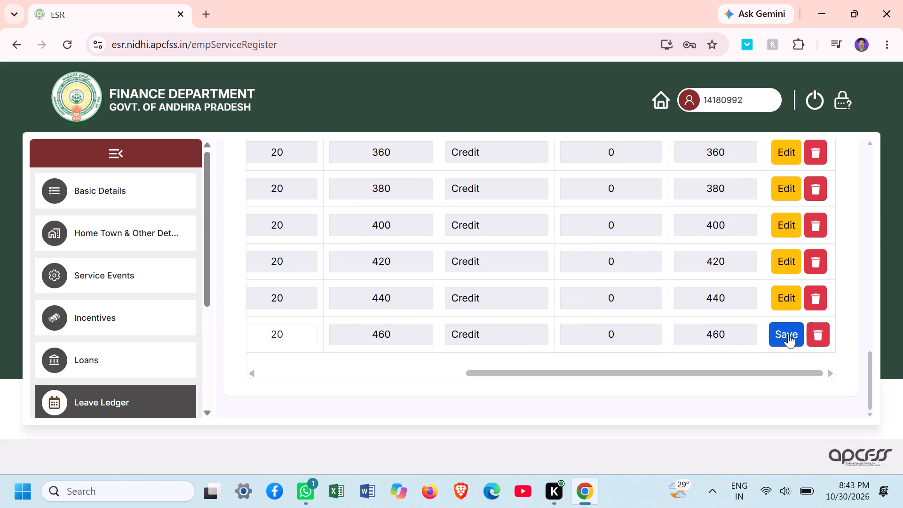
click(788, 334)
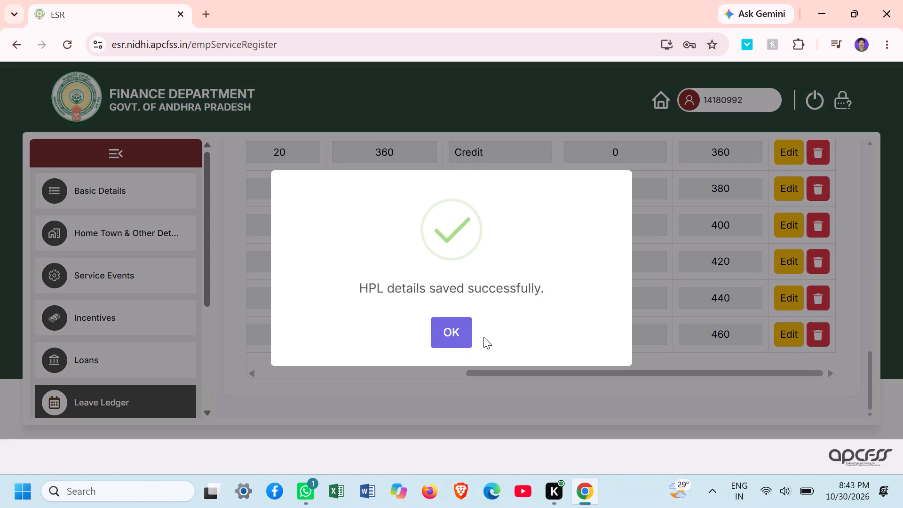
click(457, 336)
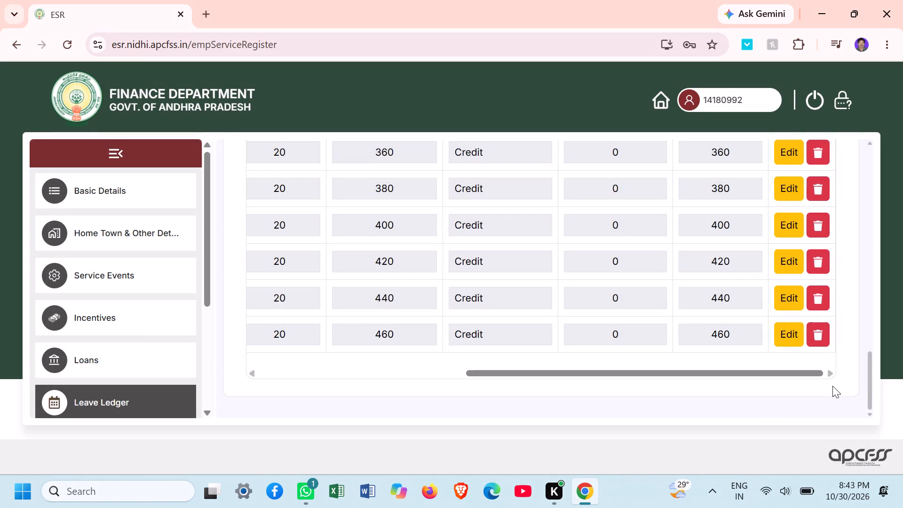
Add a new HPL row after the 19/08/2020–18/08/2021 period and set its To Date to 18/08/2022.
drag(868, 381, 872, 320)
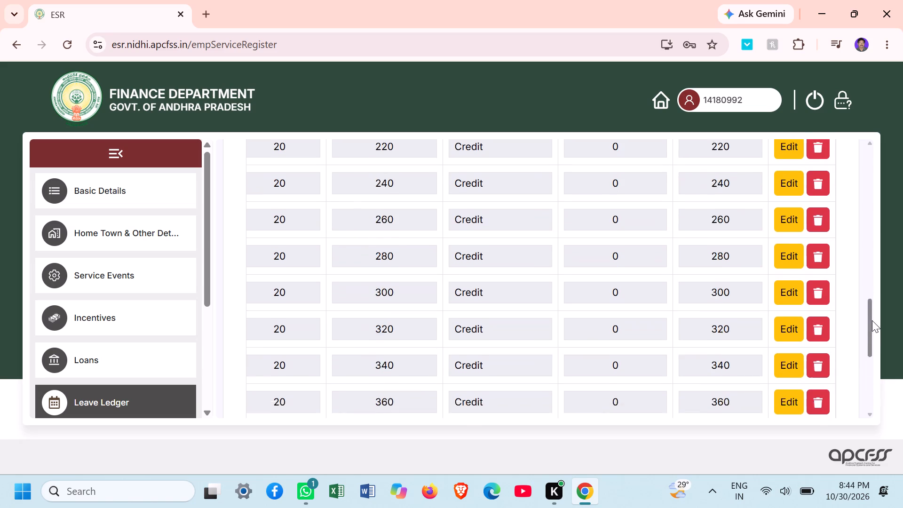
drag(872, 320, 870, 238)
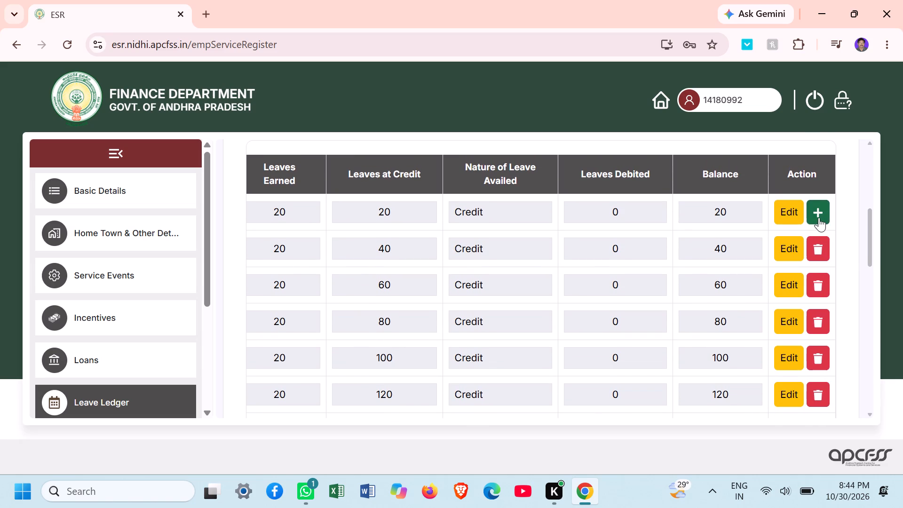
click(819, 217)
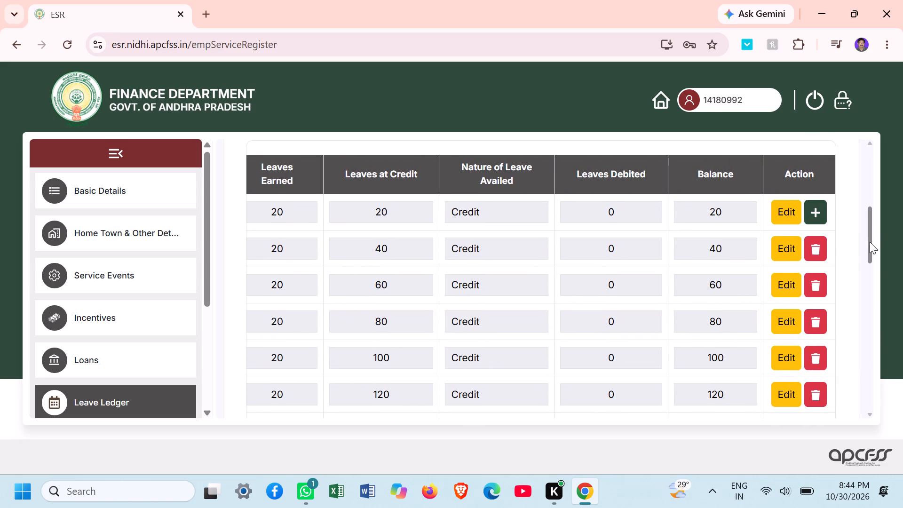
drag(870, 242, 861, 403)
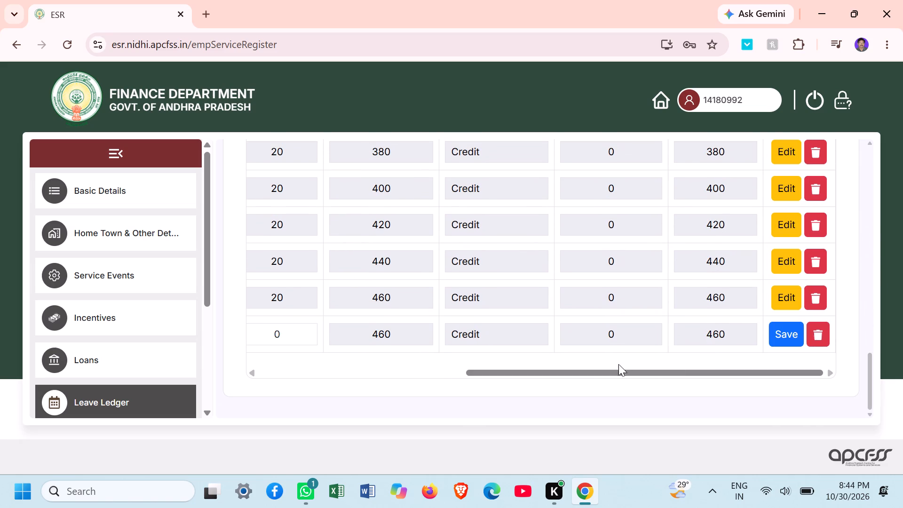
drag(603, 372, 363, 395)
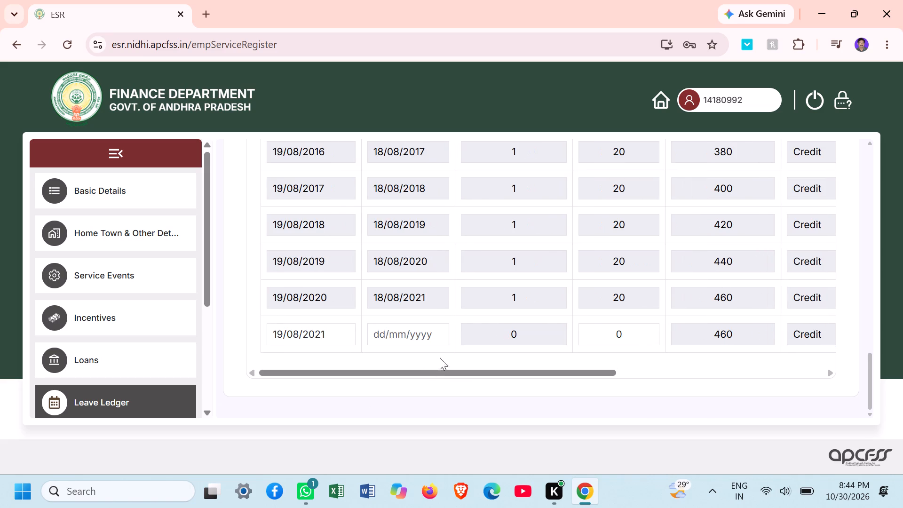
click(434, 329)
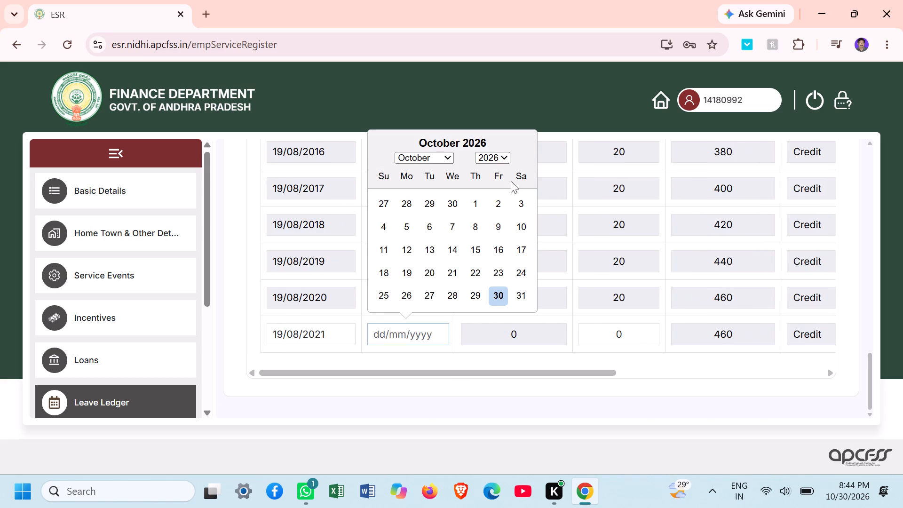
click(503, 162)
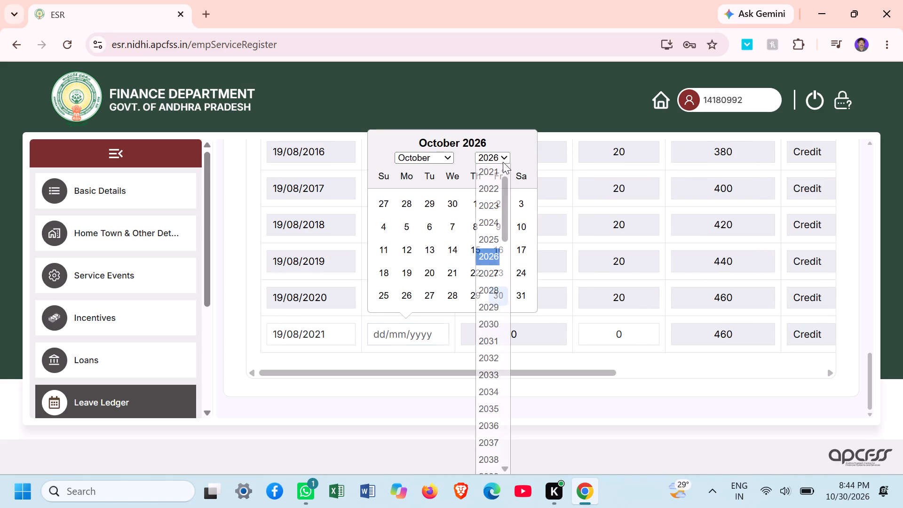
click(488, 188)
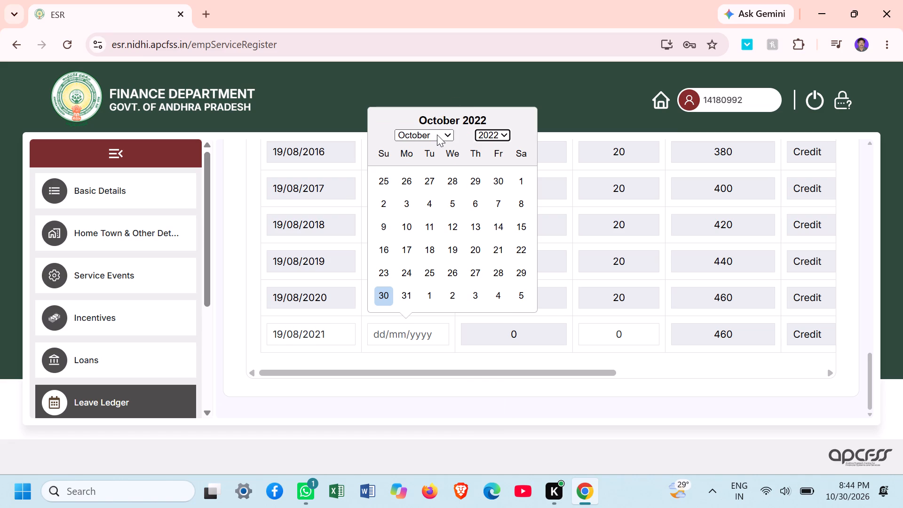
click(443, 136)
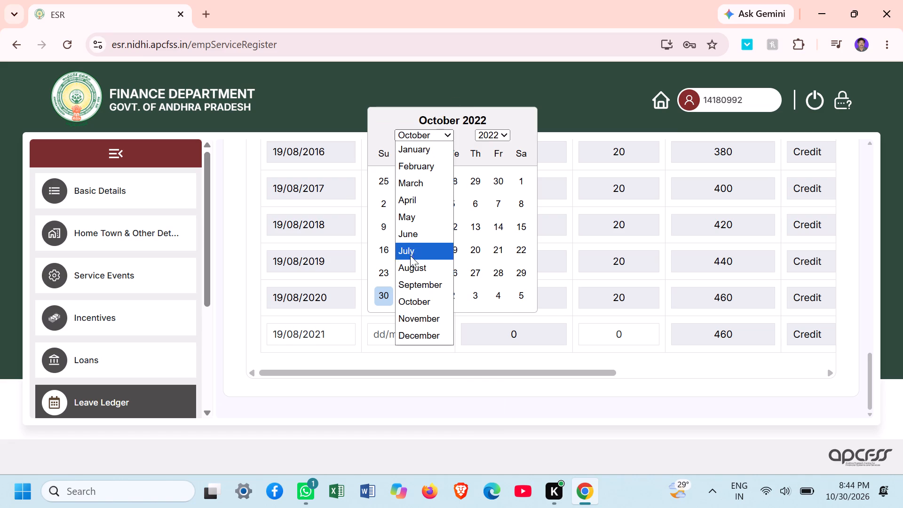
click(412, 265)
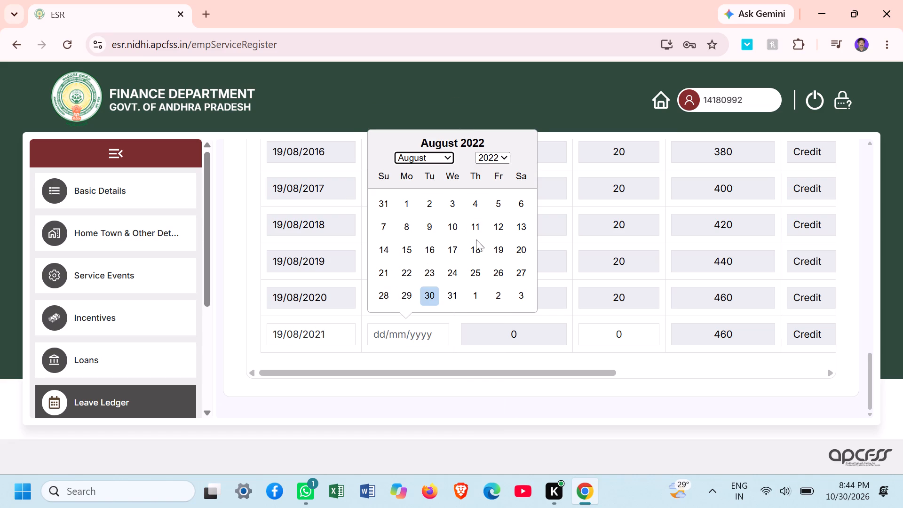
click(480, 247)
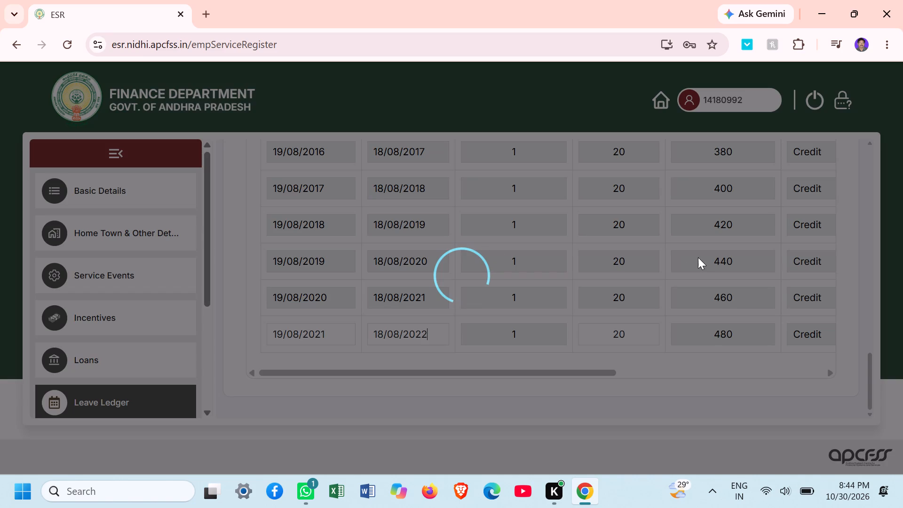
Save the HPL row for 19/08/2021 to 18/08/2022.
drag(871, 223, 862, 259)
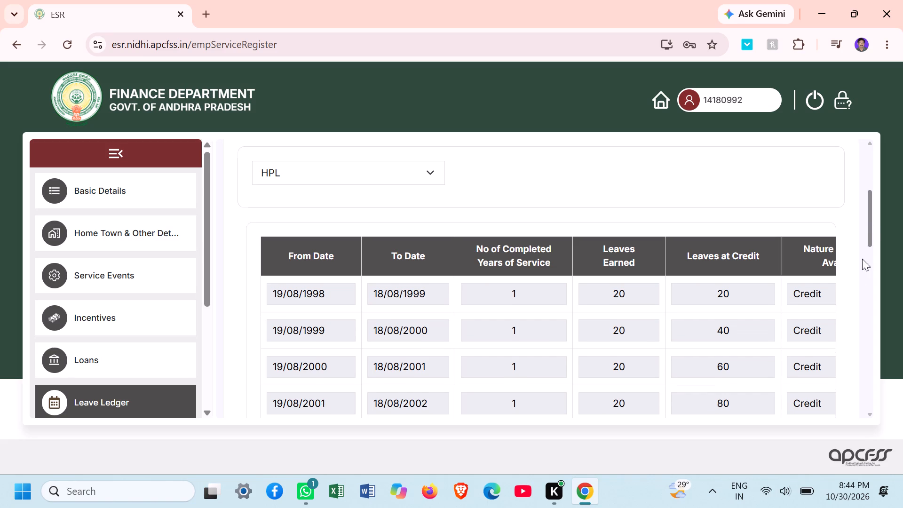
drag(862, 259, 828, 393)
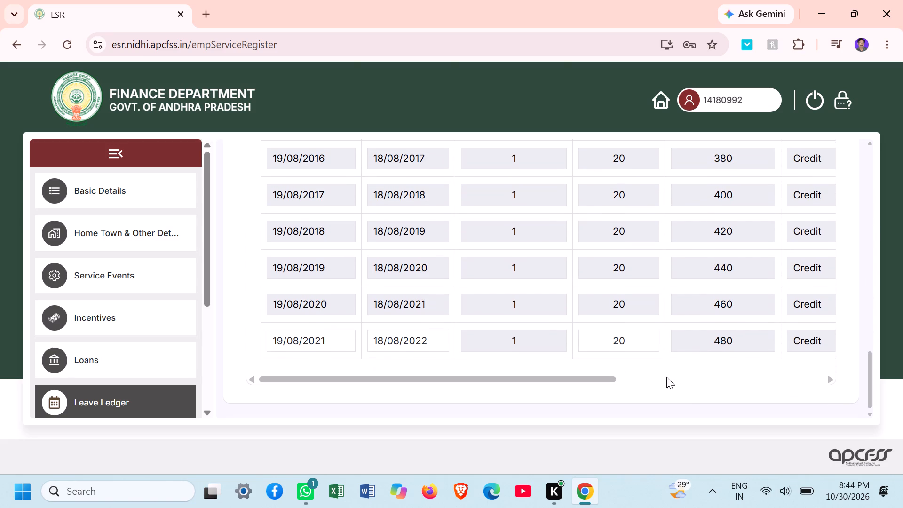
drag(597, 378, 852, 391)
click(792, 340)
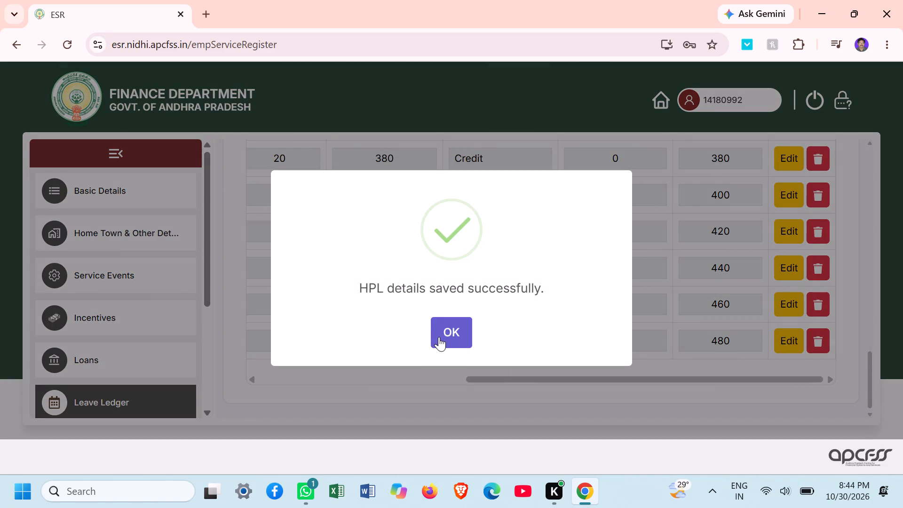
click(439, 337)
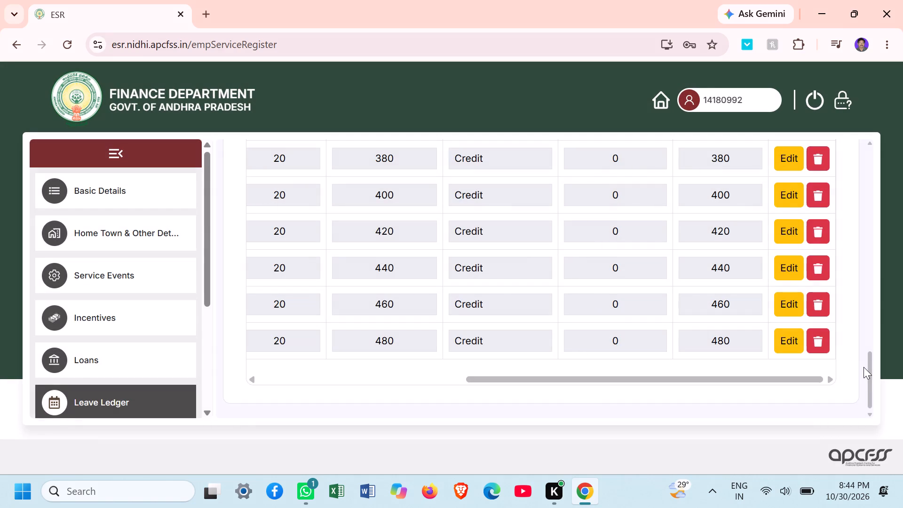
Add a new HPL row after the 19/08/2021–18/08/2022 period and set its To Date to 18/08/2023.
drag(870, 375, 864, 172)
drag(864, 172, 872, 202)
click(872, 202)
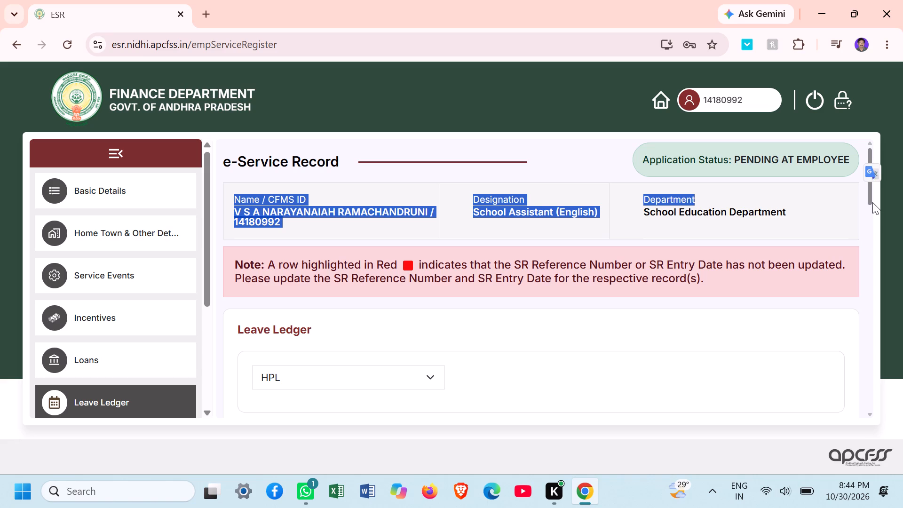
drag(872, 202, 872, 243)
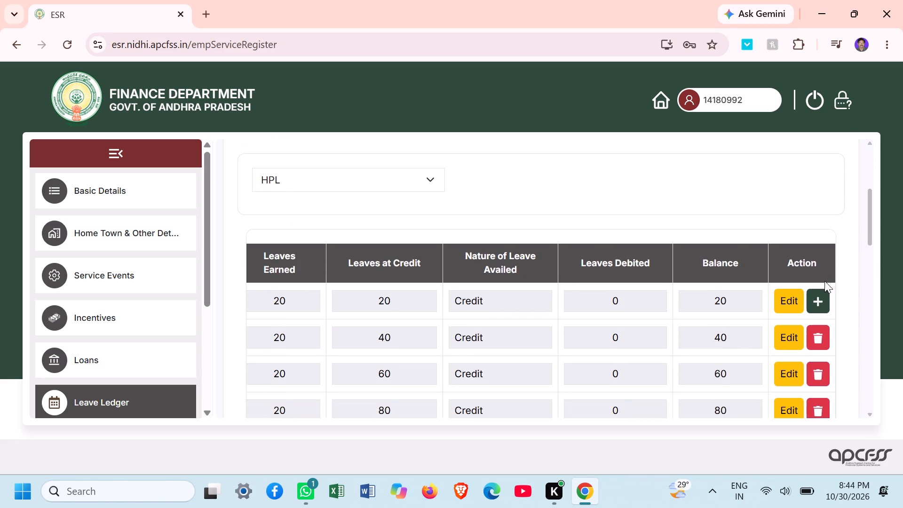
click(817, 305)
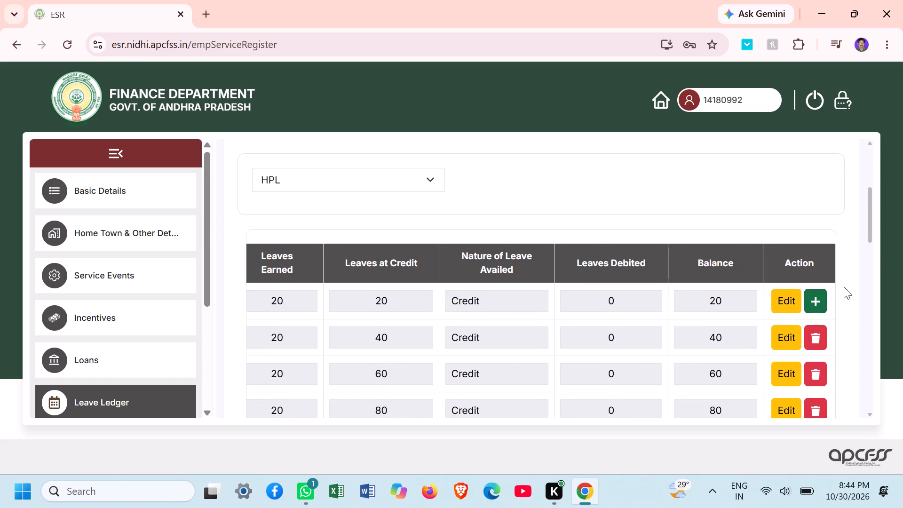
drag(866, 232, 873, 420)
drag(496, 376, 467, 373)
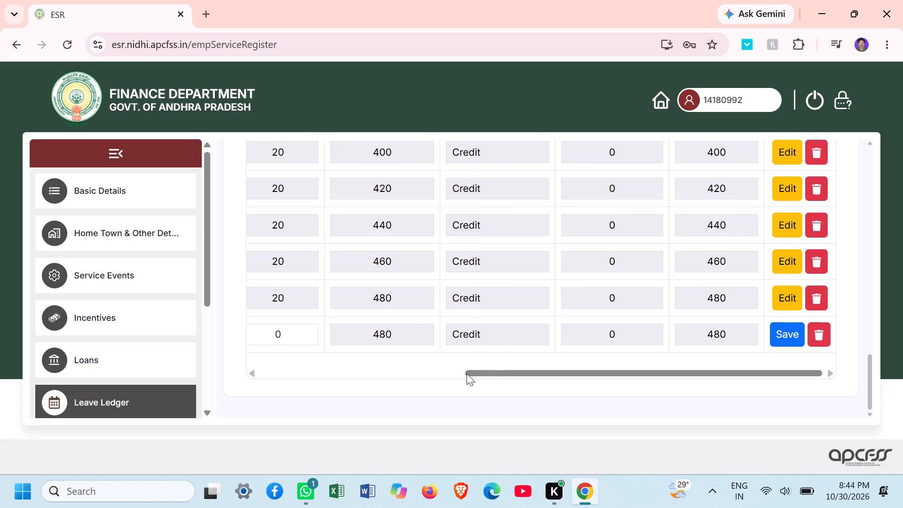
drag(467, 373, 230, 366)
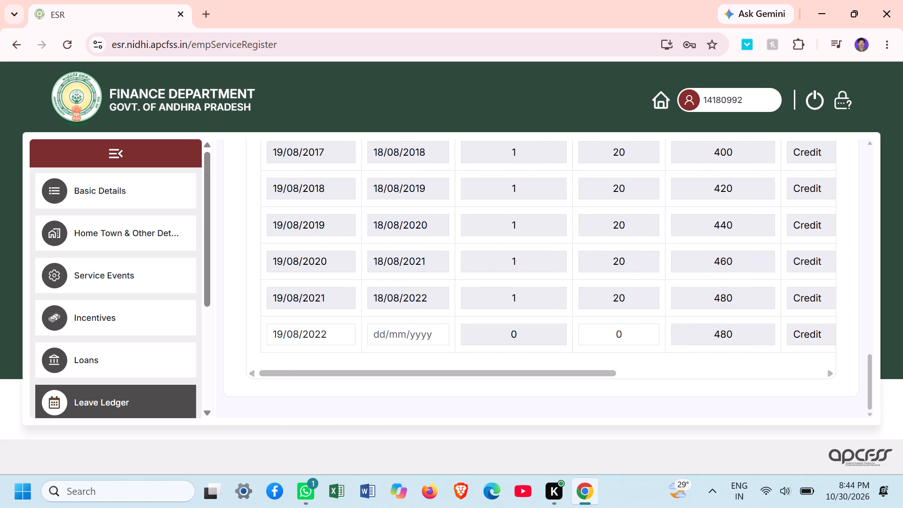
click(404, 336)
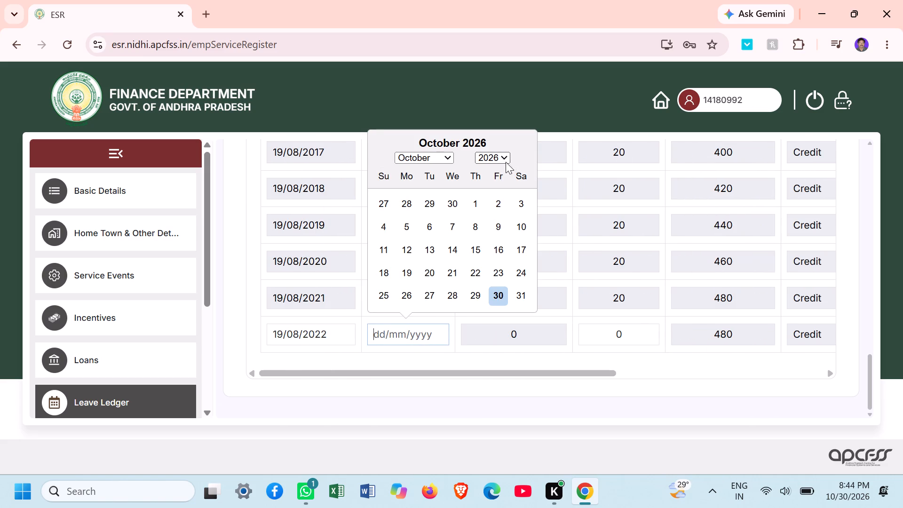
click(503, 159)
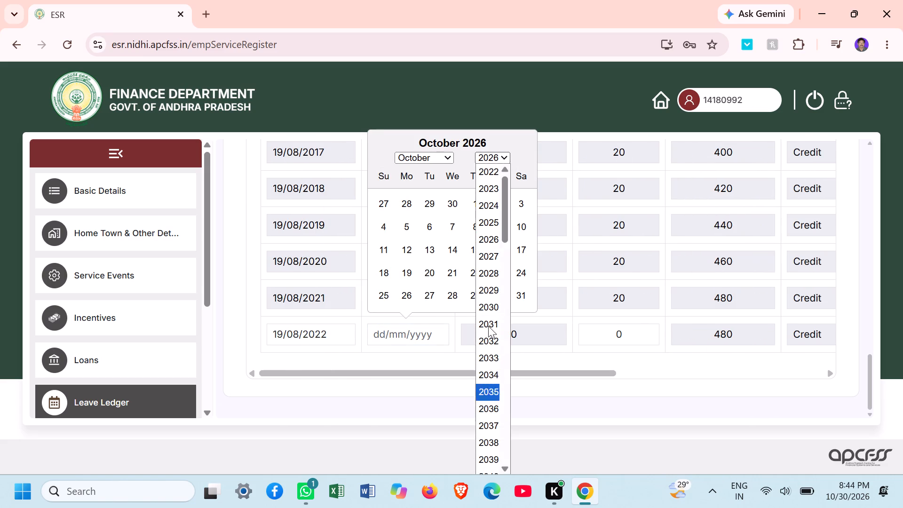
click(494, 190)
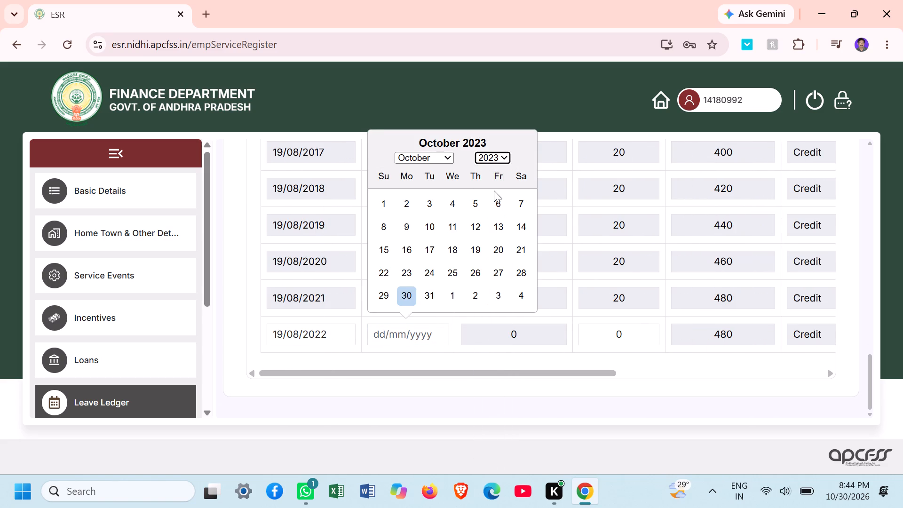
click(450, 162)
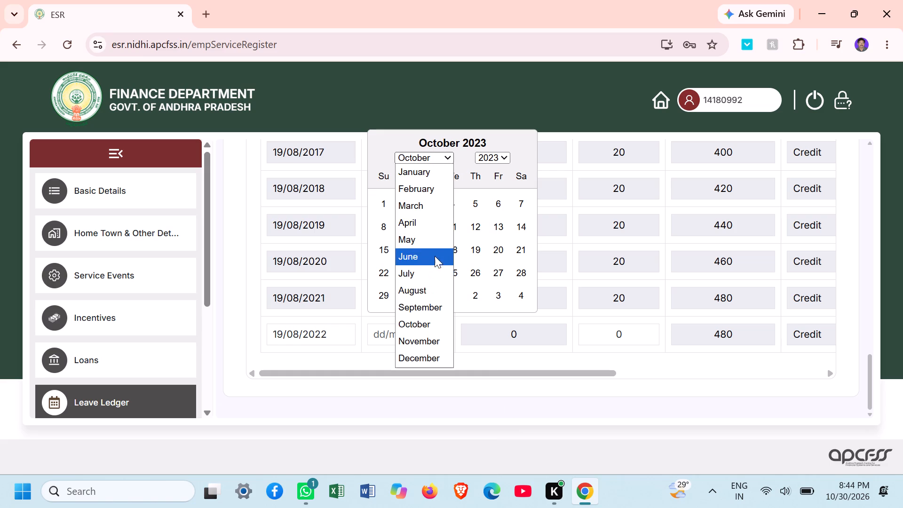
click(430, 287)
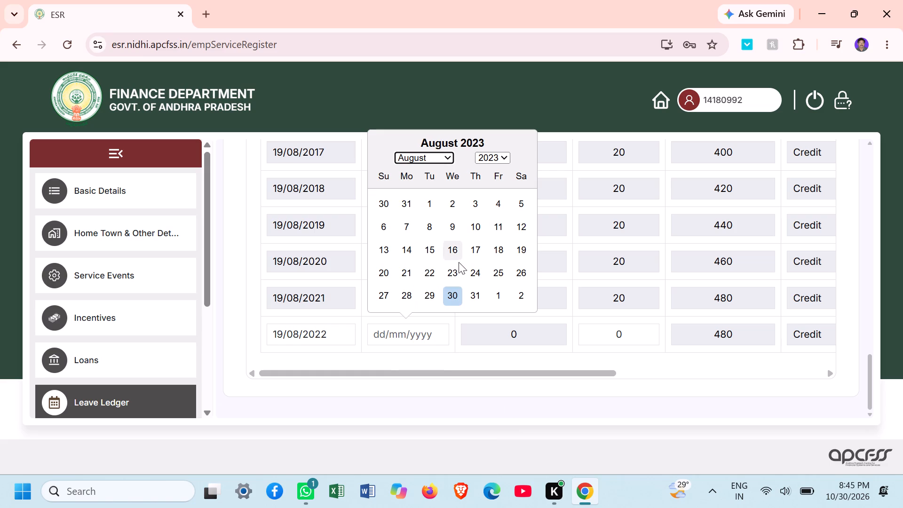
click(505, 249)
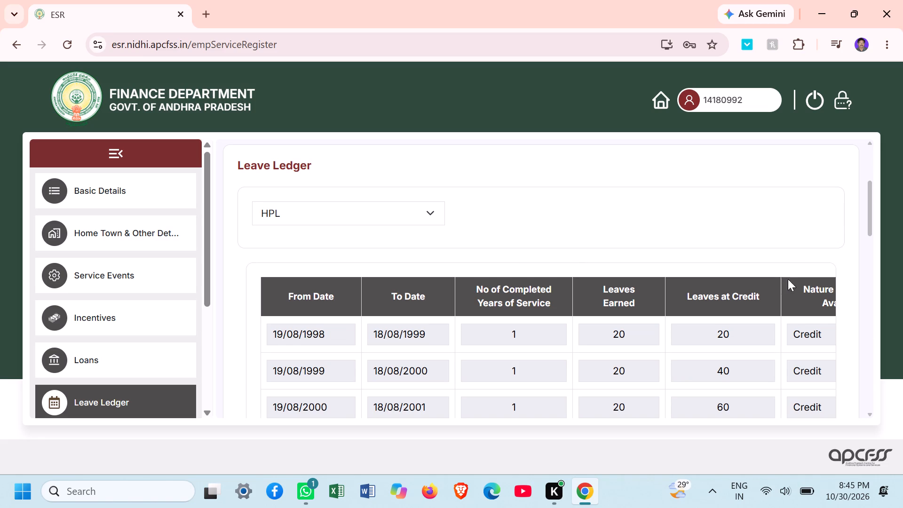
Save the HPL row for 19/08/2022 to 18/08/2023.
drag(871, 224, 855, 321)
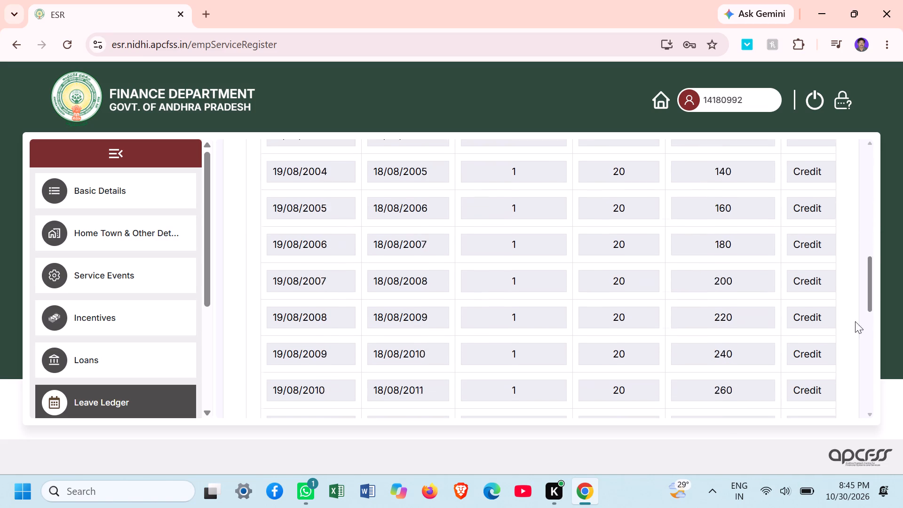
drag(855, 321, 847, 401)
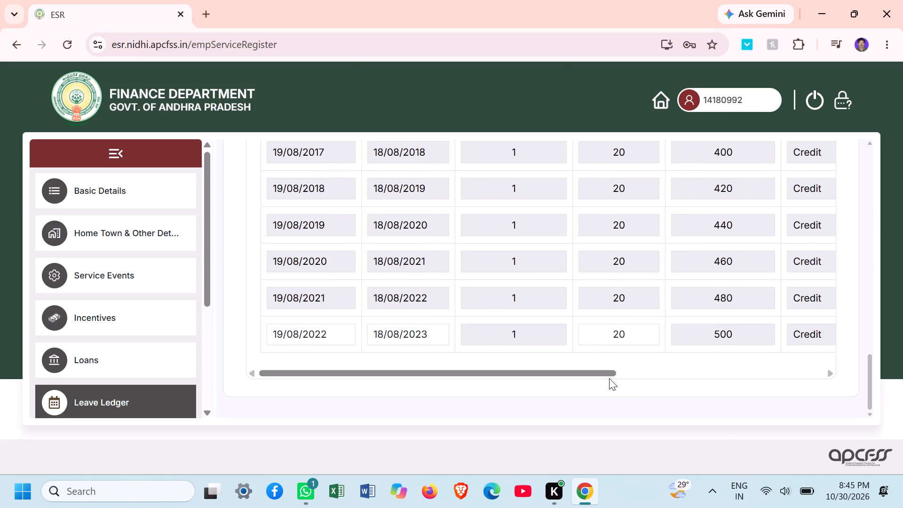
drag(609, 373, 858, 384)
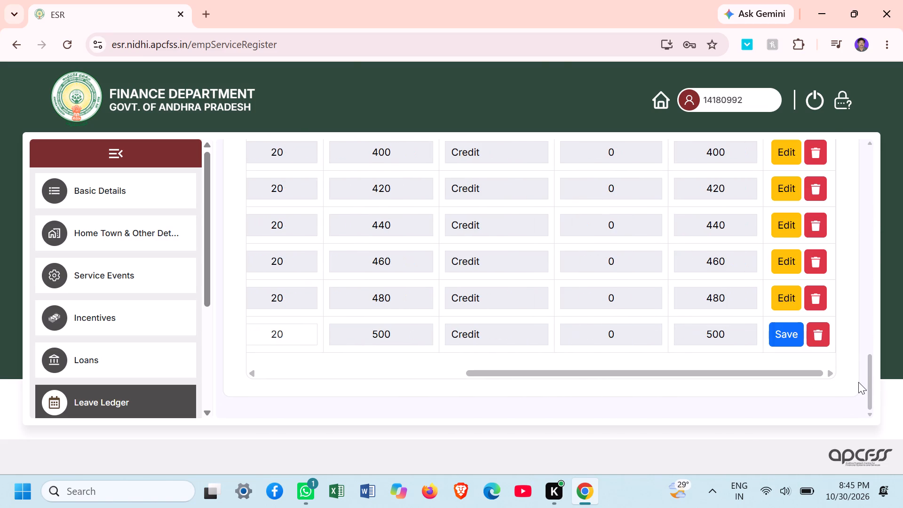
click(783, 335)
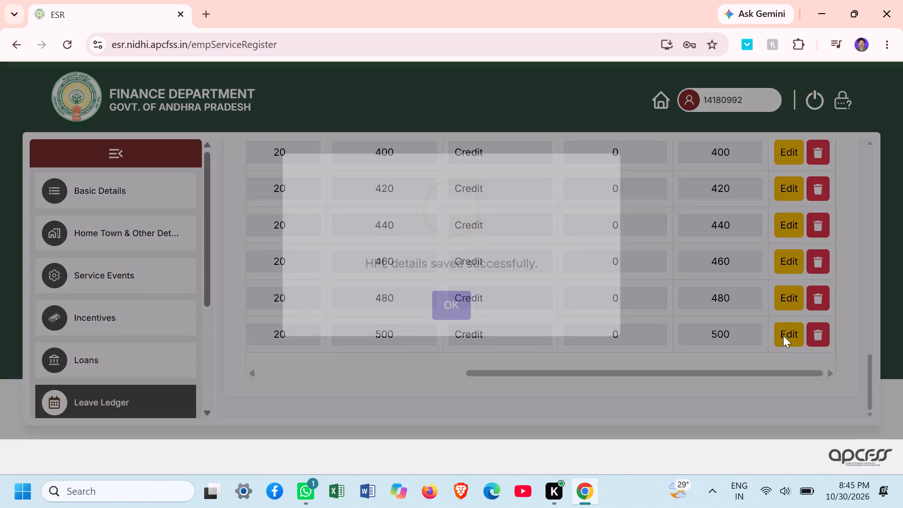
click(454, 324)
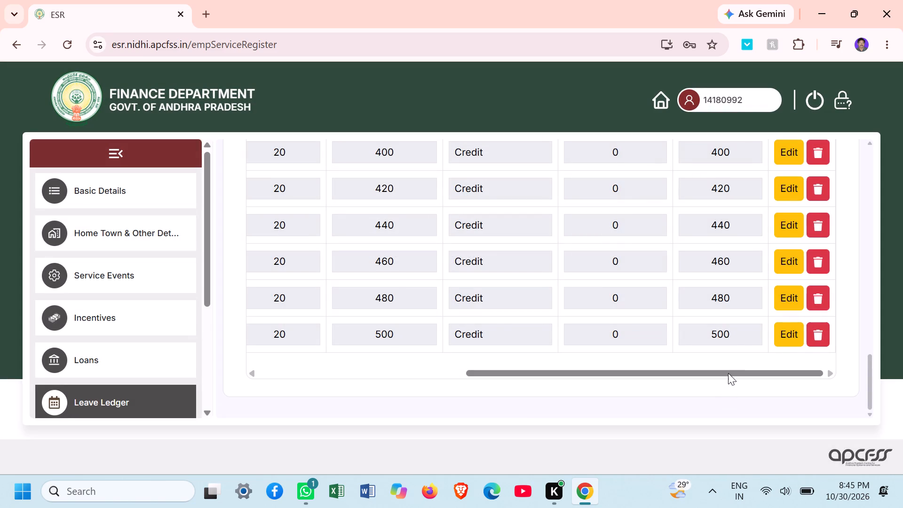
Add a new HPL row after the 19/08/2022–18/08/2023 period and set its To Date to 18/08/2024.
drag(729, 374, 381, 432)
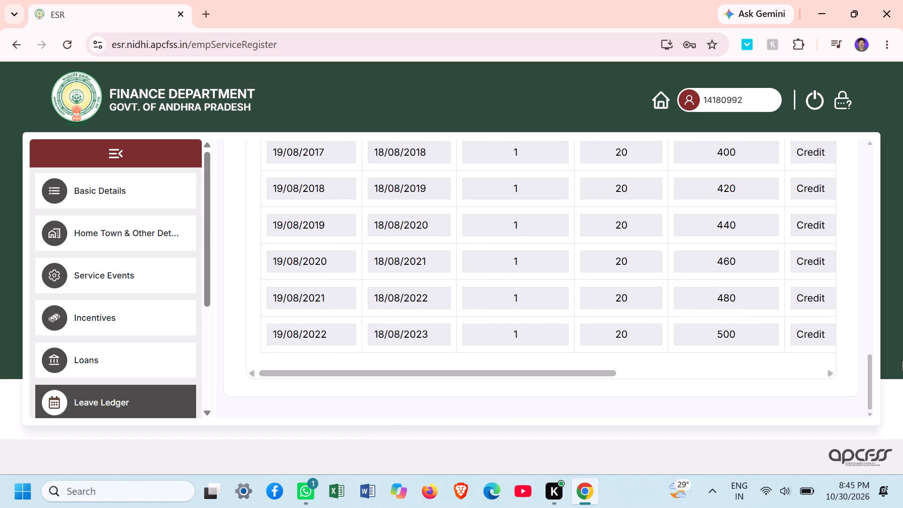
drag(868, 367, 849, 499)
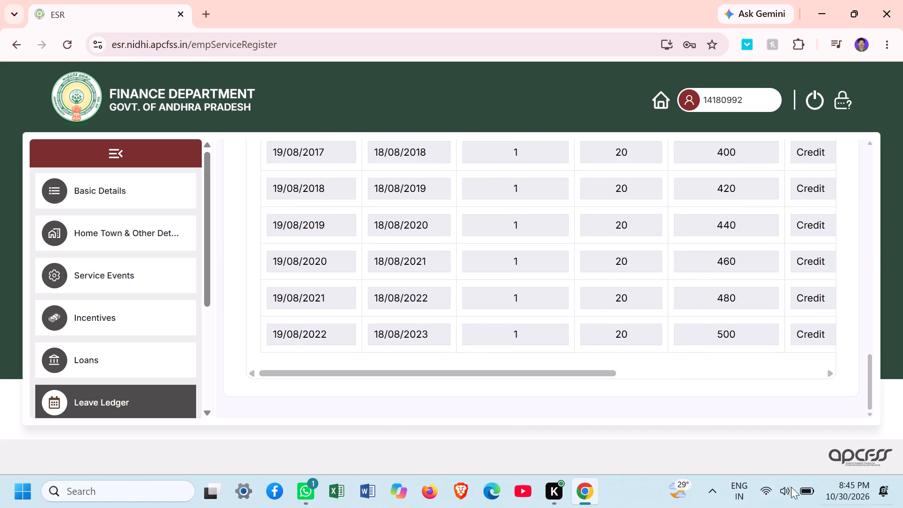
drag(592, 369, 842, 404)
drag(871, 378, 846, 276)
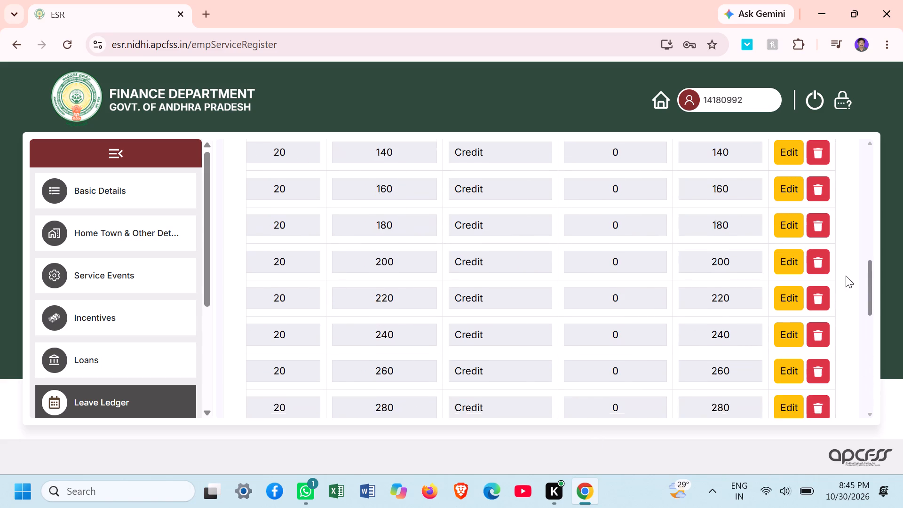
drag(846, 276, 846, 208)
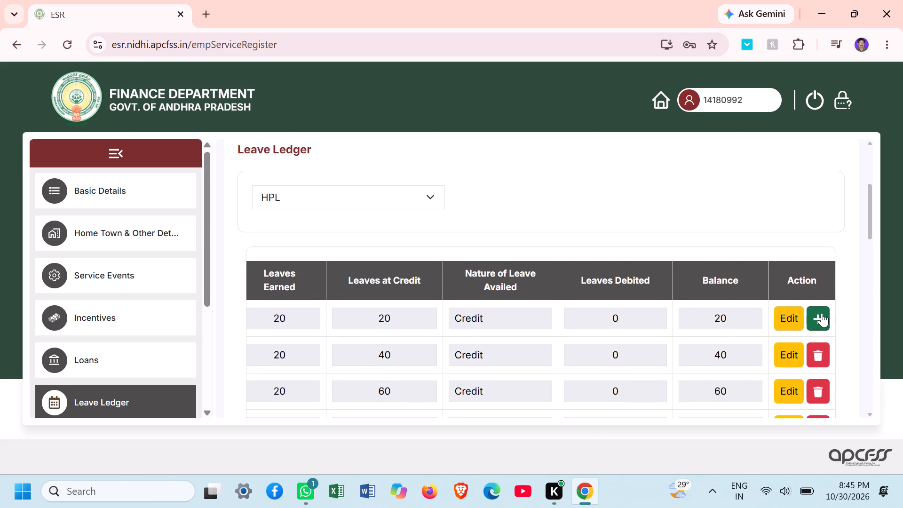
click(822, 313)
click(822, 313)
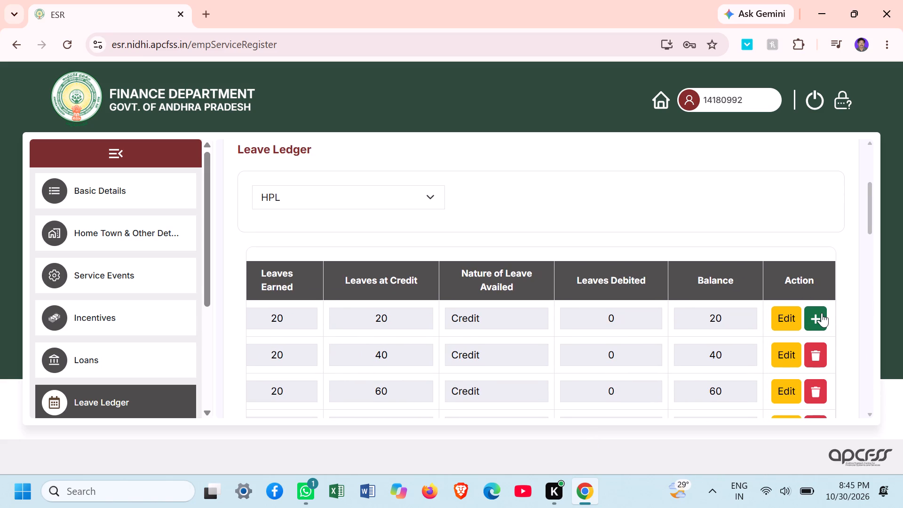
drag(871, 224, 861, 425)
drag(698, 371, 404, 427)
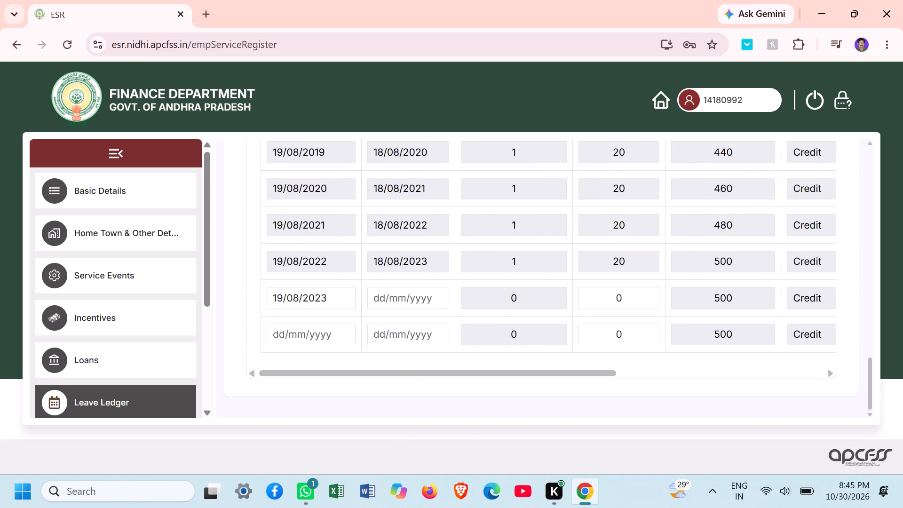
click(430, 297)
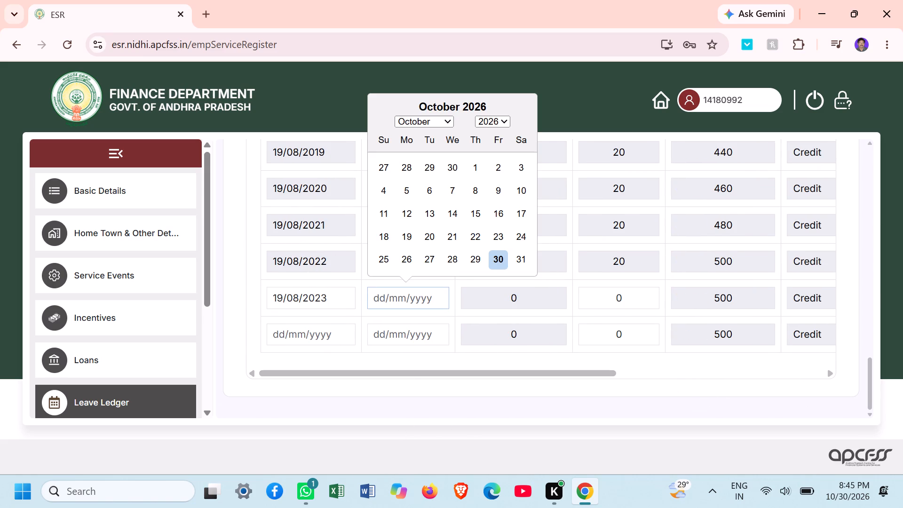
click(501, 122)
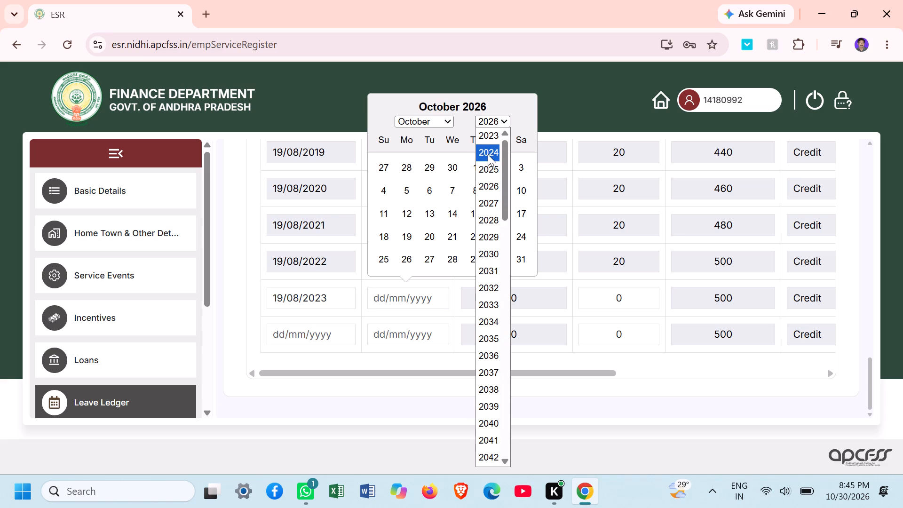
click(488, 154)
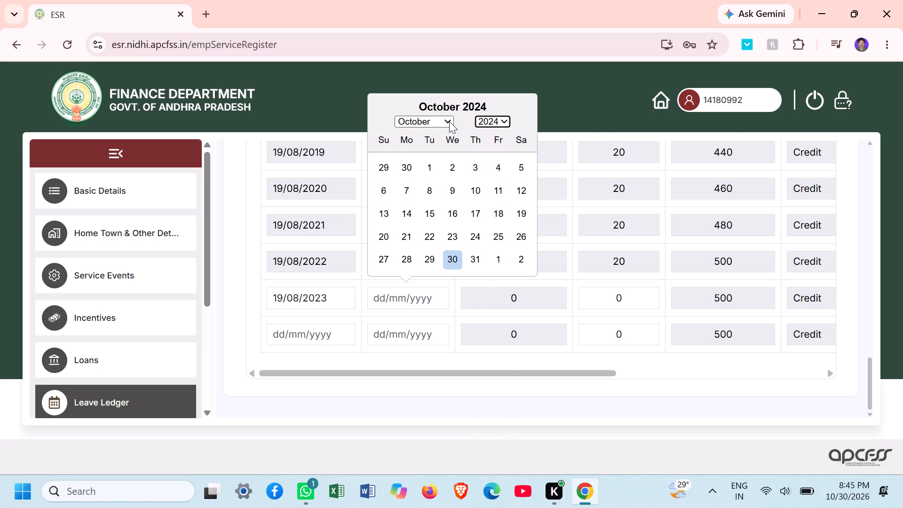
click(449, 121)
click(428, 254)
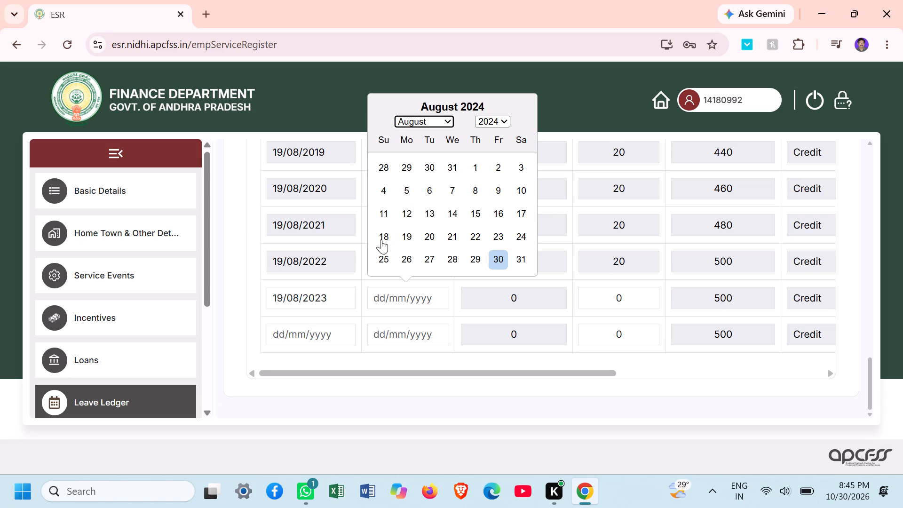
click(381, 239)
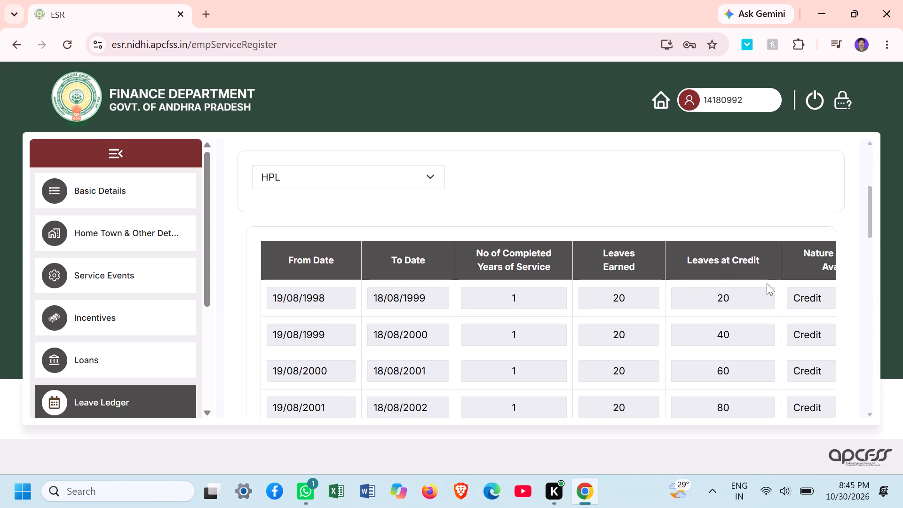
Save the HPL row for 19/08/2023 to 18/08/2024.
drag(871, 219, 871, 241)
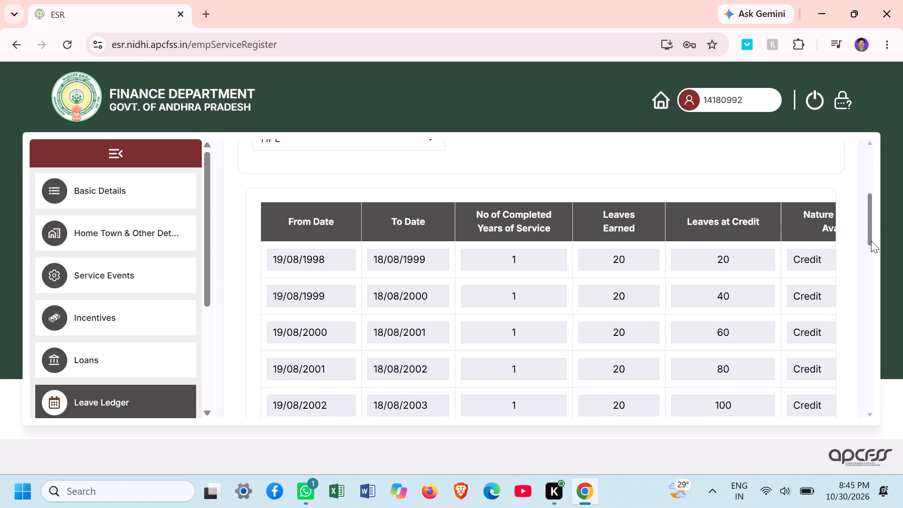
drag(871, 241, 851, 395)
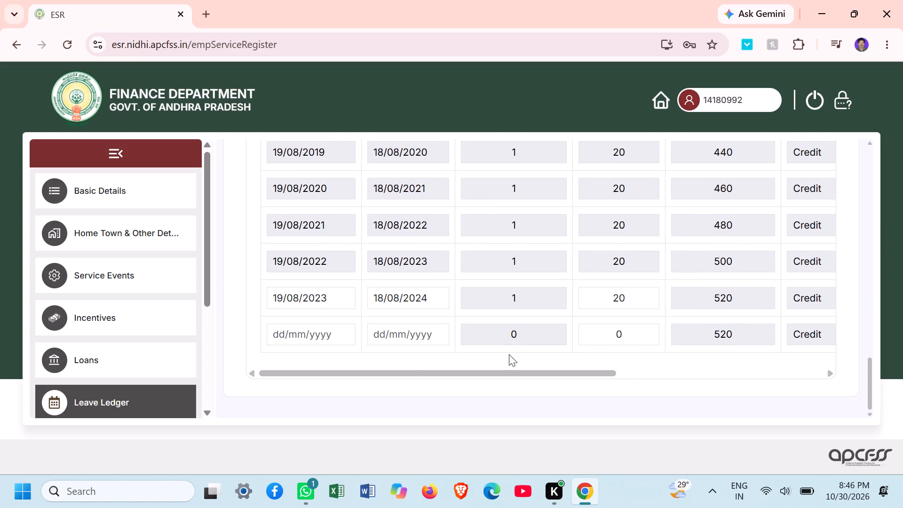
drag(527, 374, 785, 418)
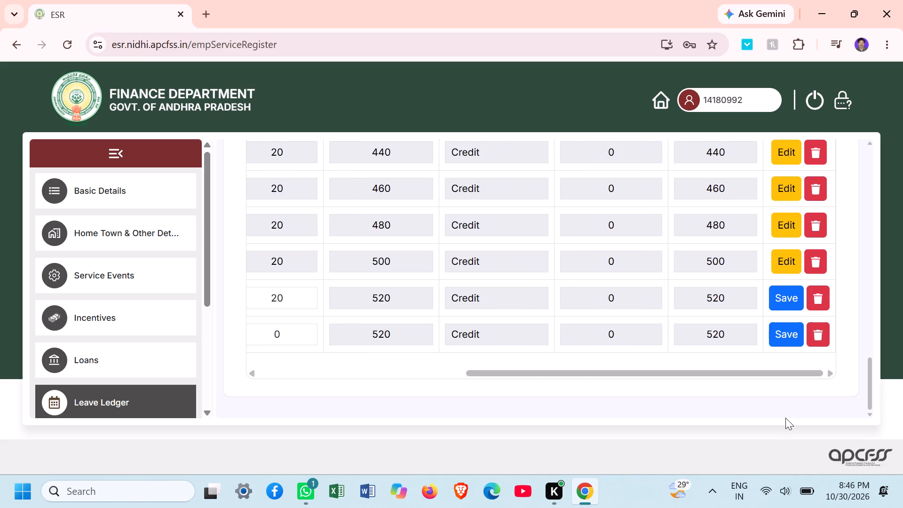
click(782, 300)
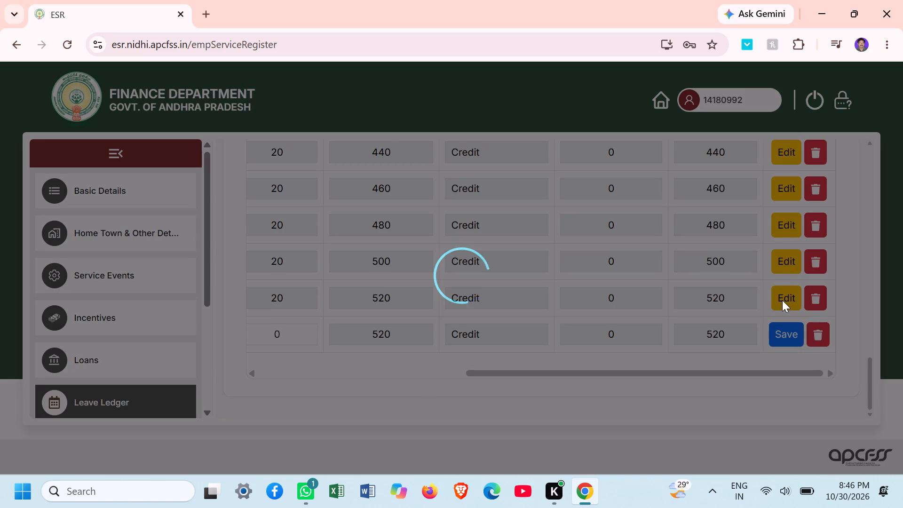
click(462, 324)
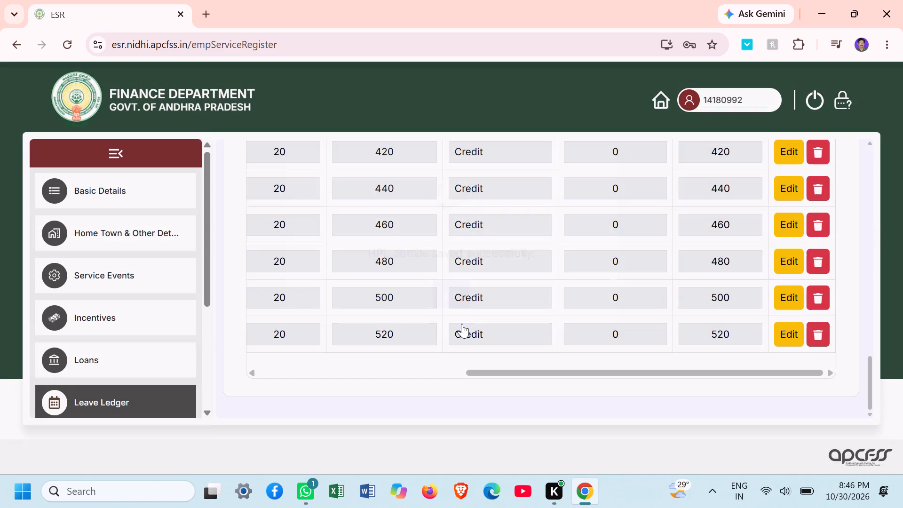
Add a new HPL row after the 19/08/2023–18/08/2024 period and set its To Date to 18/08/2025.
drag(529, 369, 220, 411)
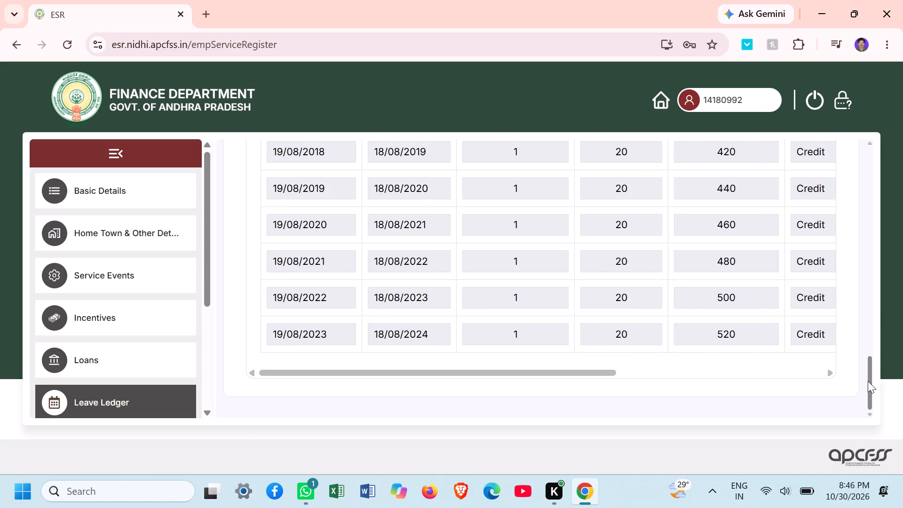
drag(869, 379, 871, 426)
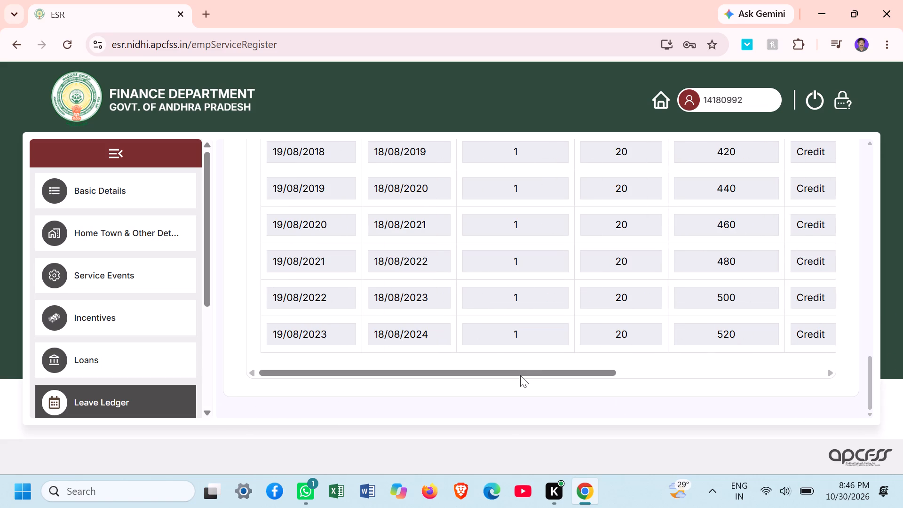
drag(522, 369, 663, 382)
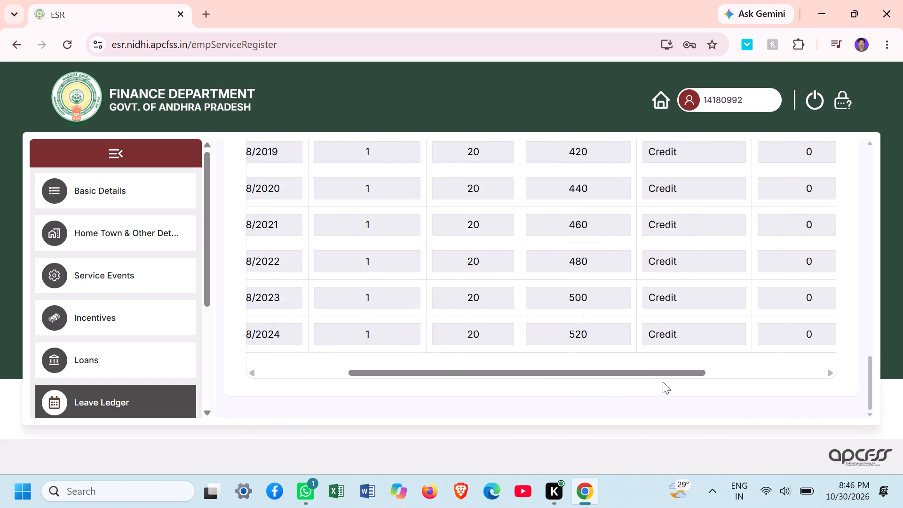
drag(663, 382, 826, 406)
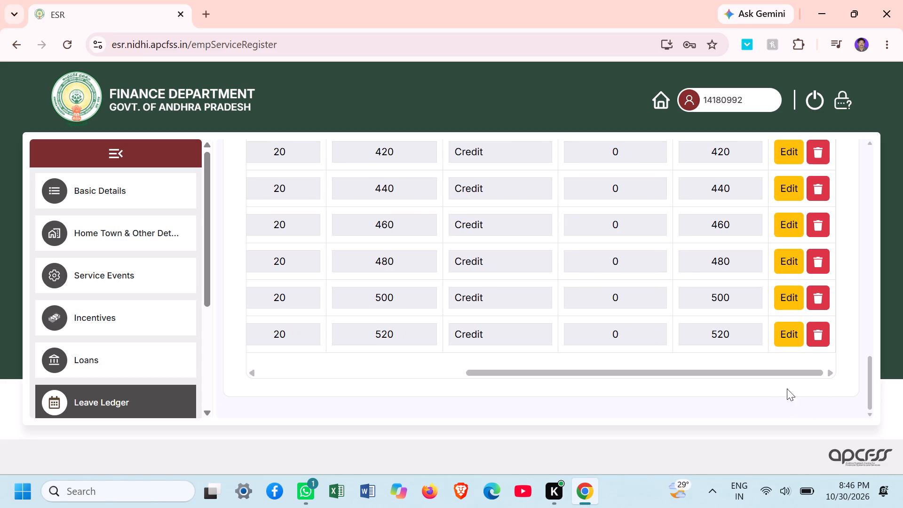
drag(739, 371, 432, 408)
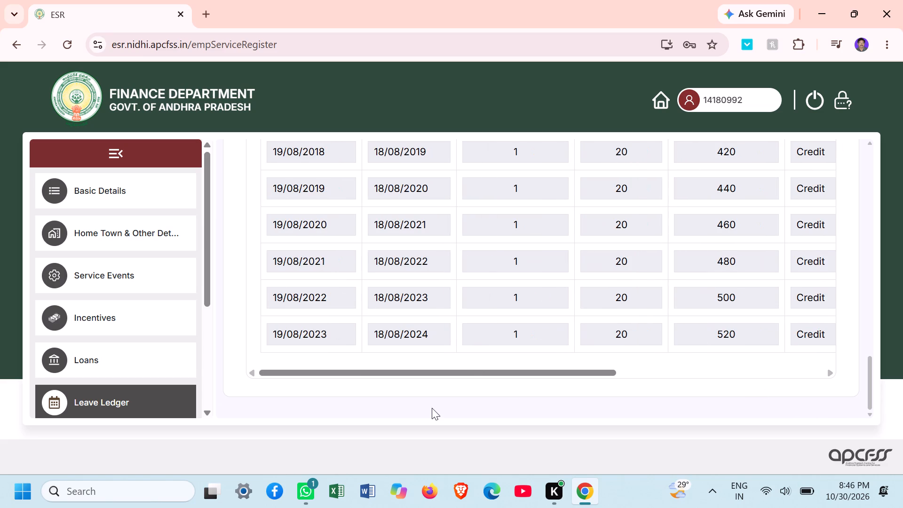
drag(432, 408, 857, 387)
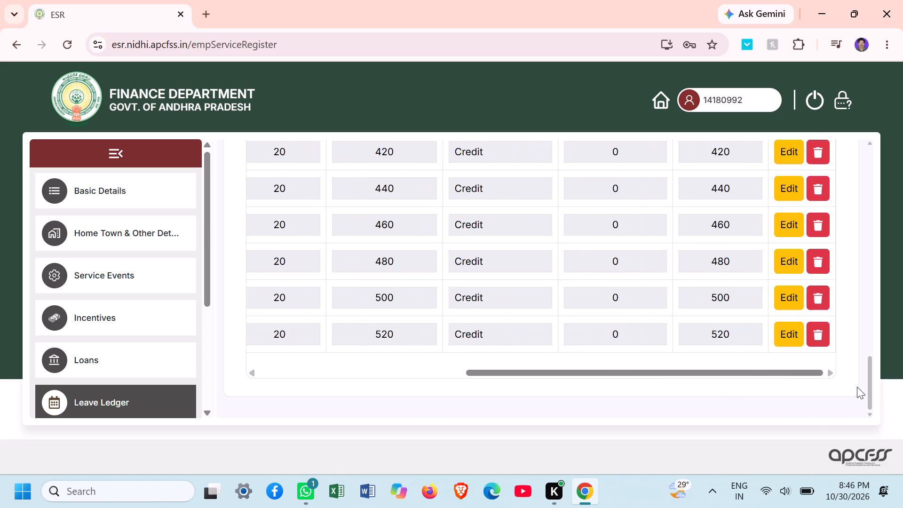
drag(857, 387, 856, 388)
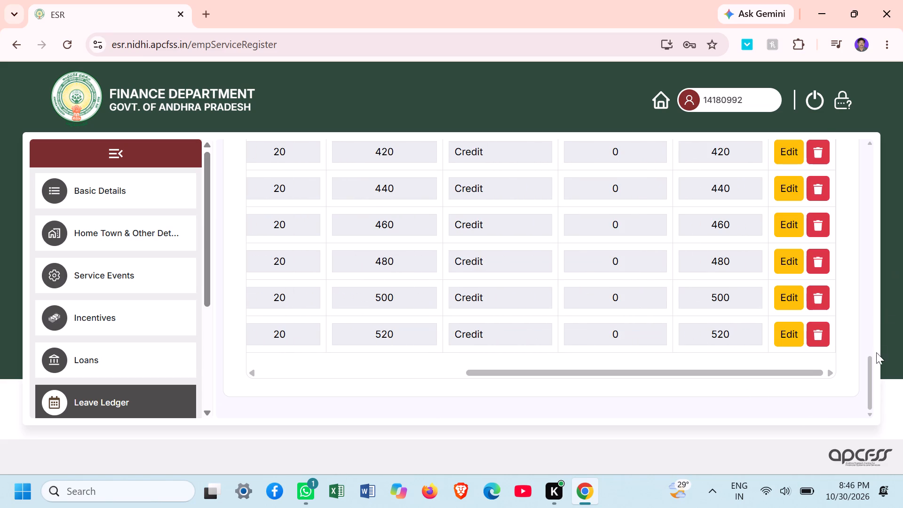
drag(868, 368, 869, 195)
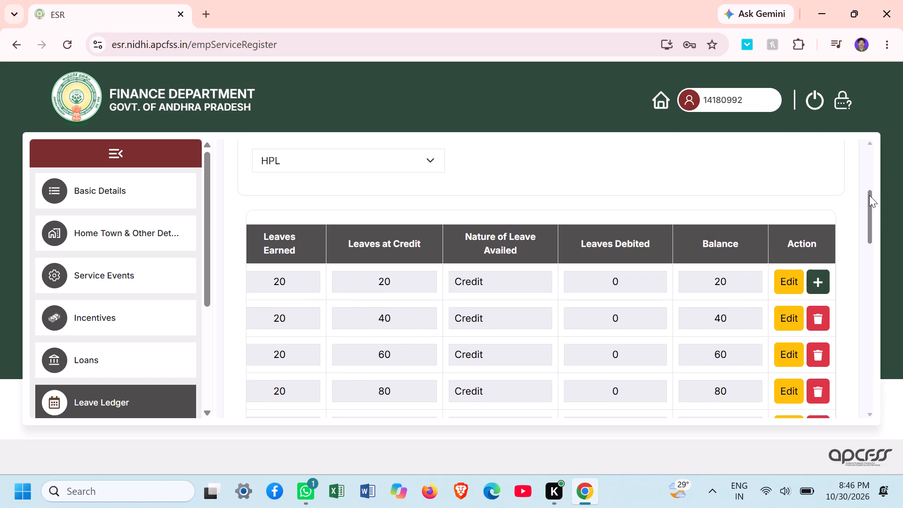
click(814, 311)
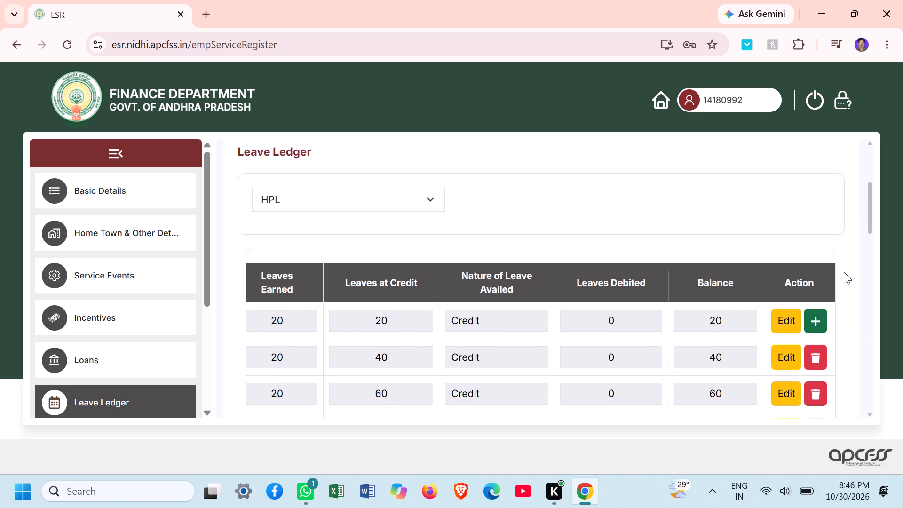
drag(867, 211, 879, 348)
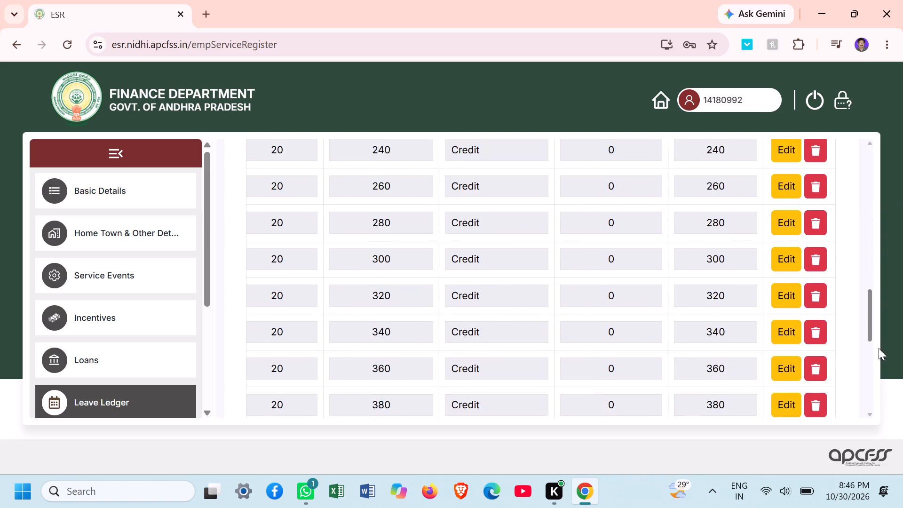
drag(879, 348, 879, 411)
drag(662, 373, 412, 434)
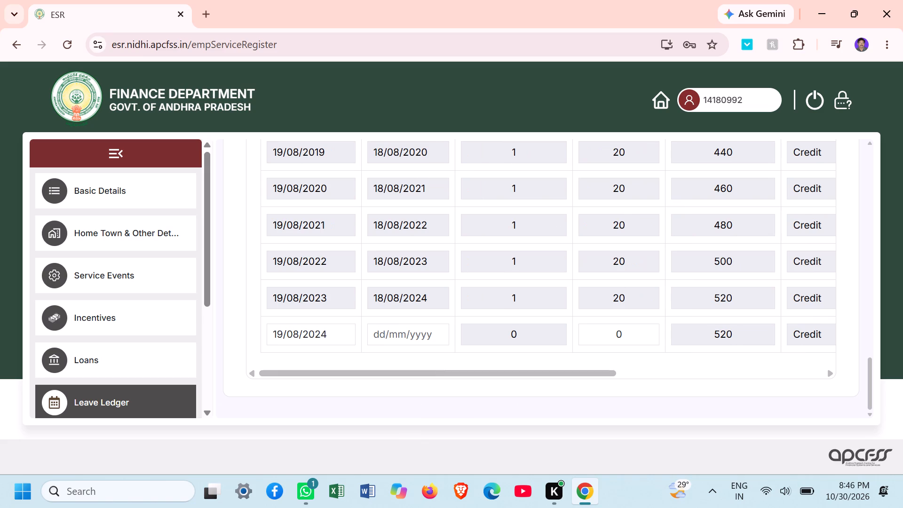
click(440, 335)
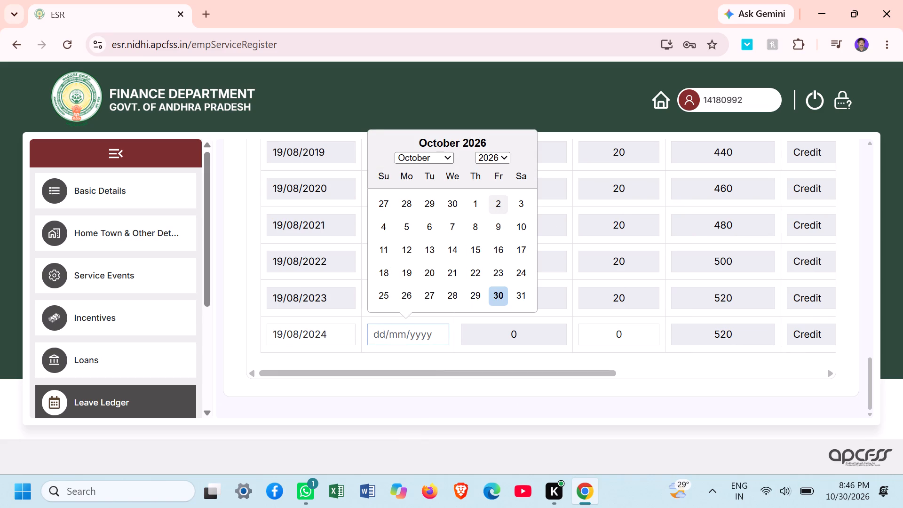
click(506, 162)
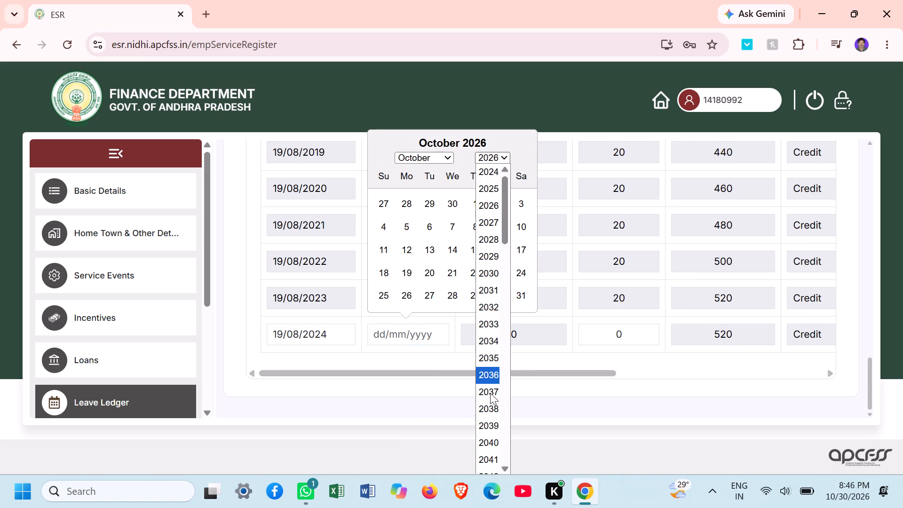
click(494, 185)
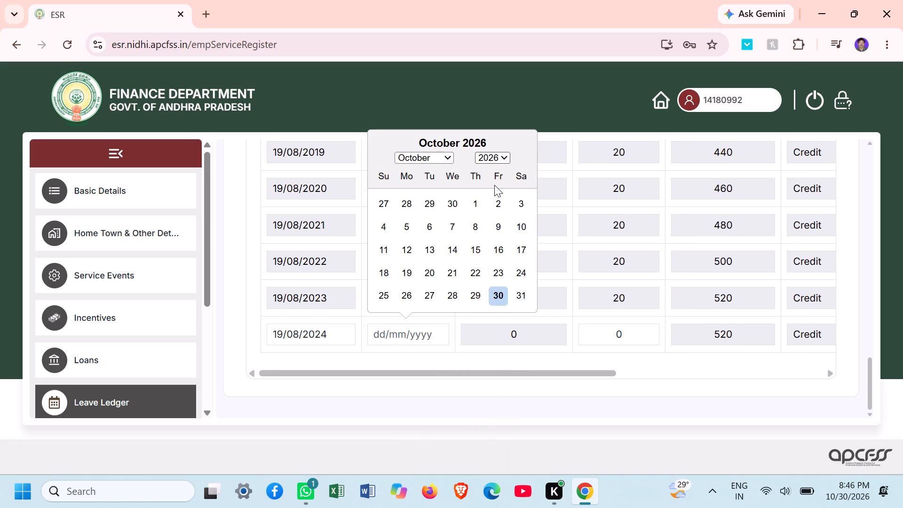
click(446, 163)
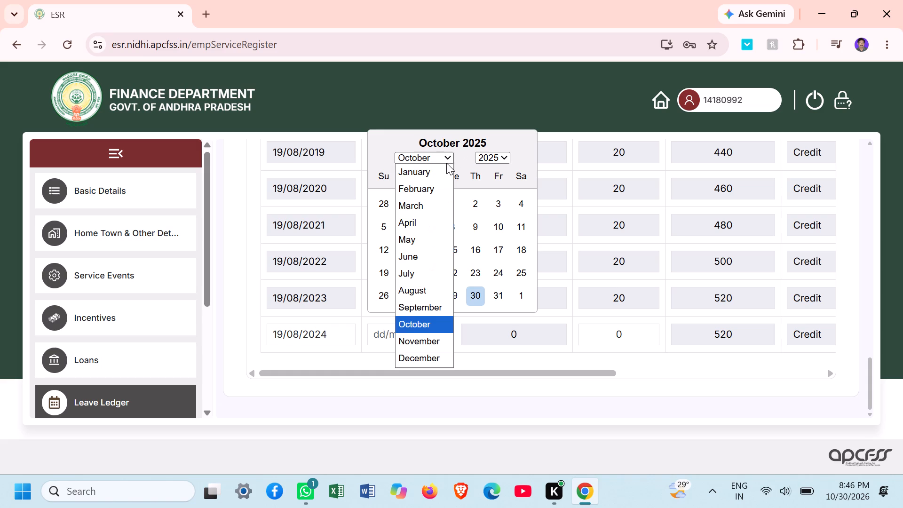
click(424, 286)
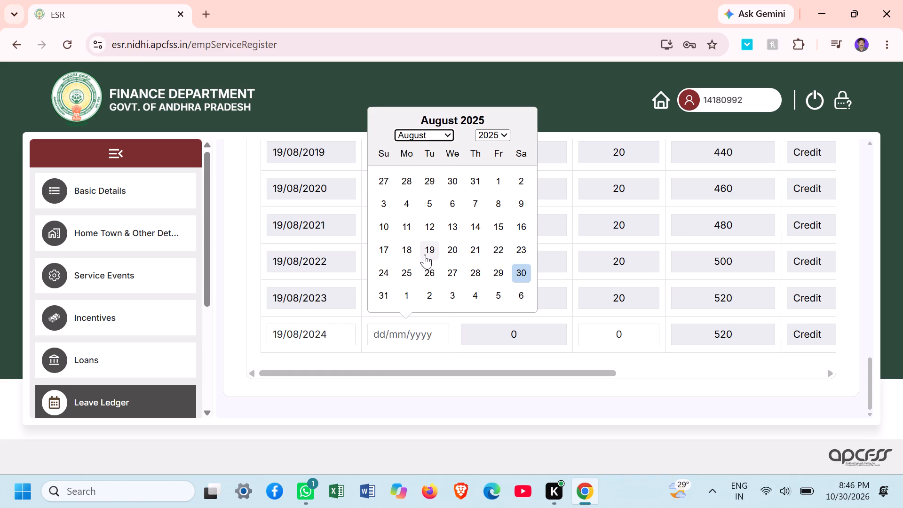
click(412, 254)
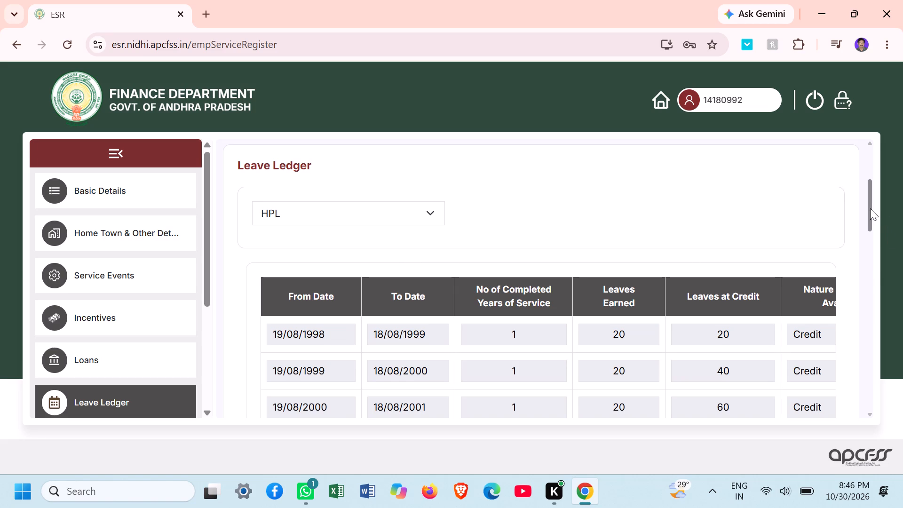
Save the HPL row for 19/08/2024 to 18/08/2025.
drag(870, 208, 847, 440)
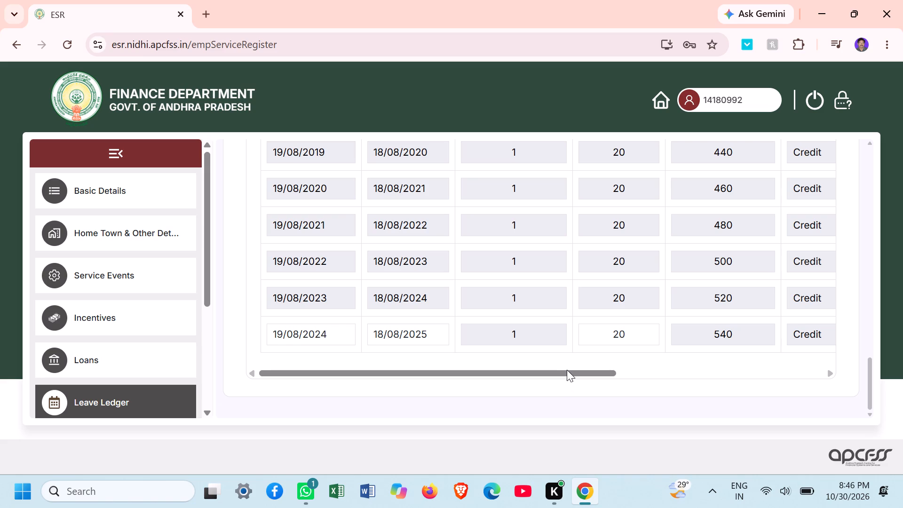
drag(567, 370, 770, 370)
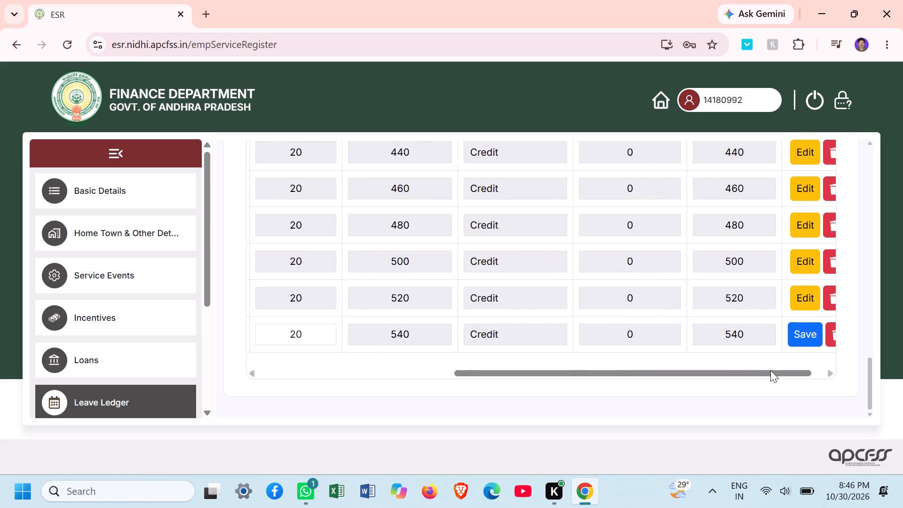
drag(770, 370, 850, 361)
click(783, 338)
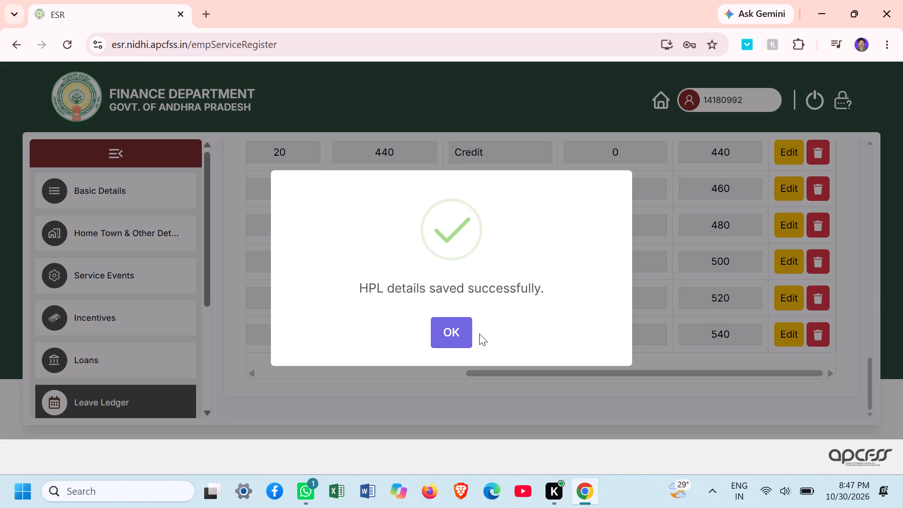
click(457, 333)
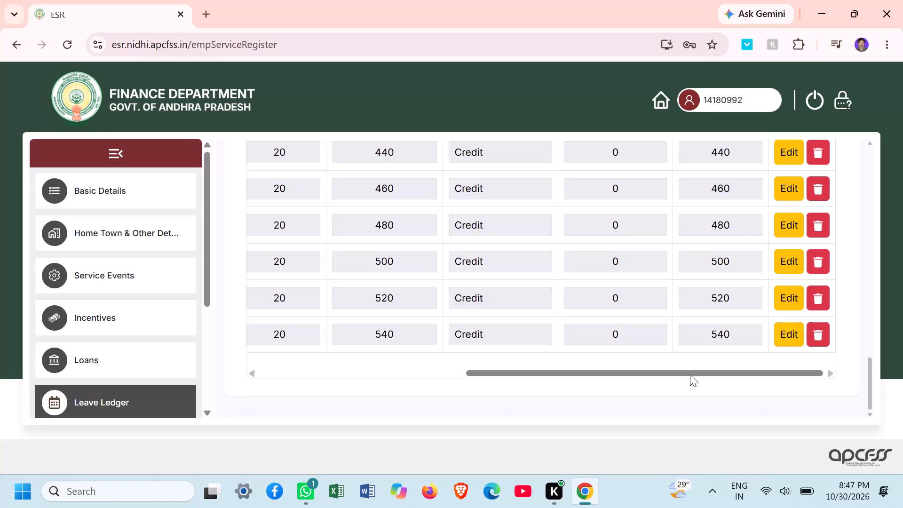
Add a new HPL row after the 19/08/2024–18/08/2025 period and set its To Date to 18/08/2026.
drag(689, 374, 459, 400)
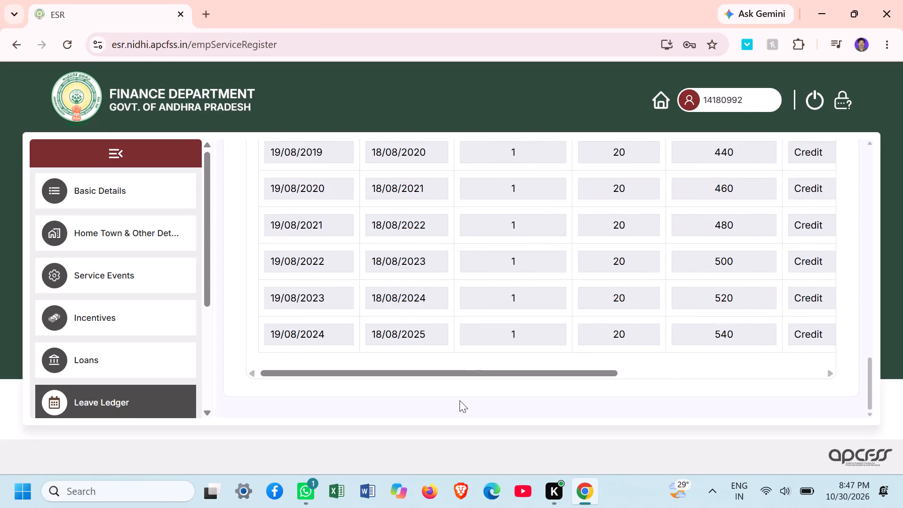
drag(459, 400, 884, 342)
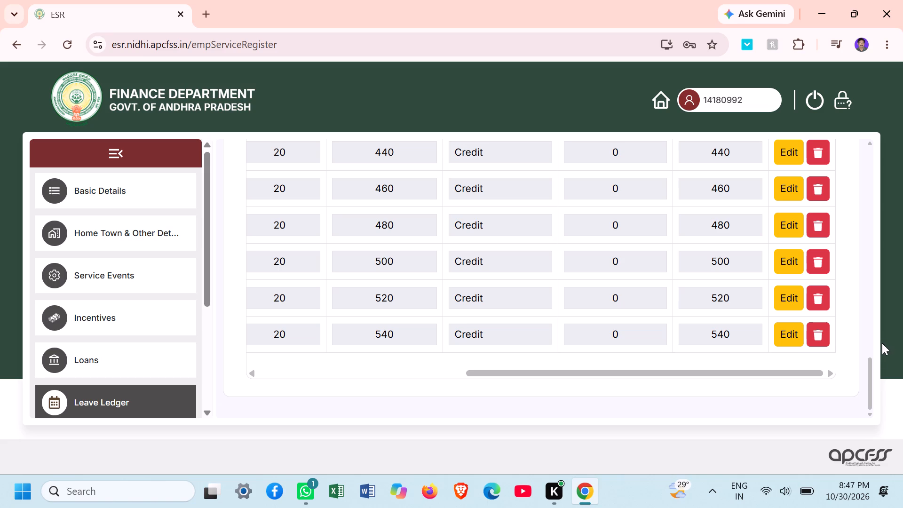
drag(871, 368, 865, 227)
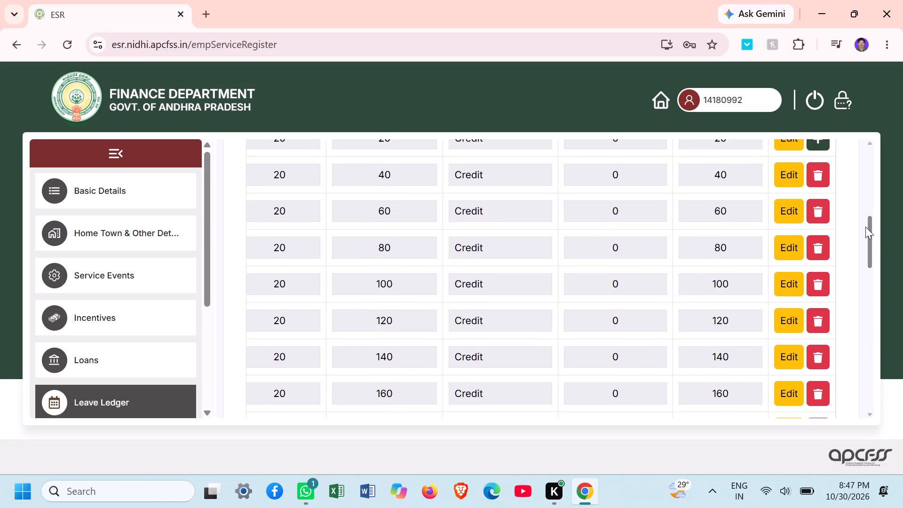
drag(865, 227, 853, 210)
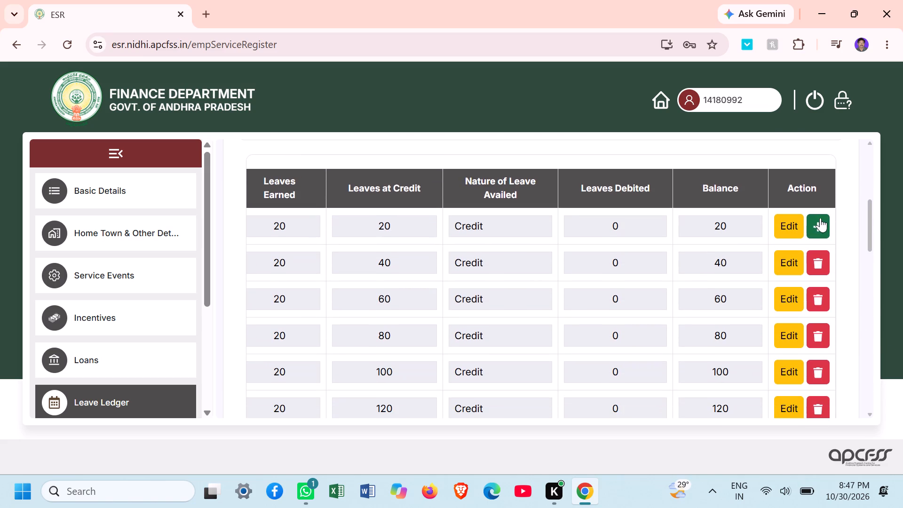
click(820, 219)
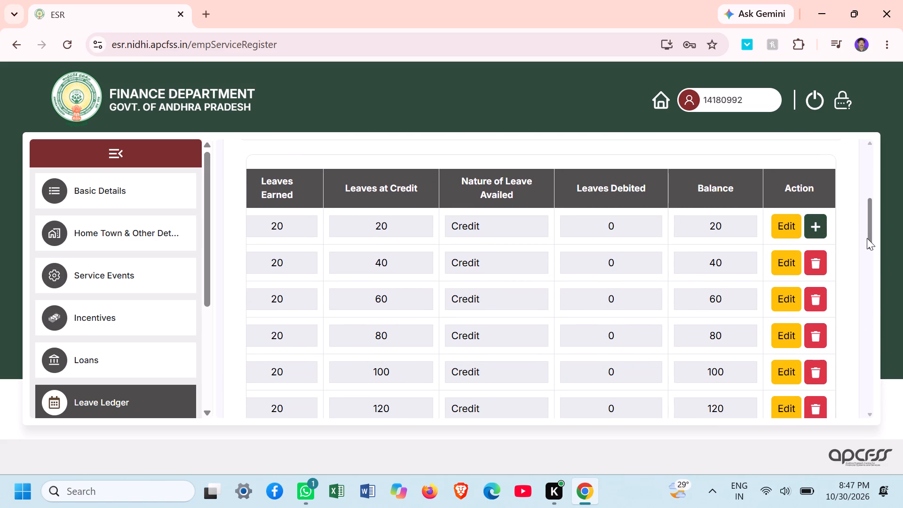
drag(872, 244, 837, 449)
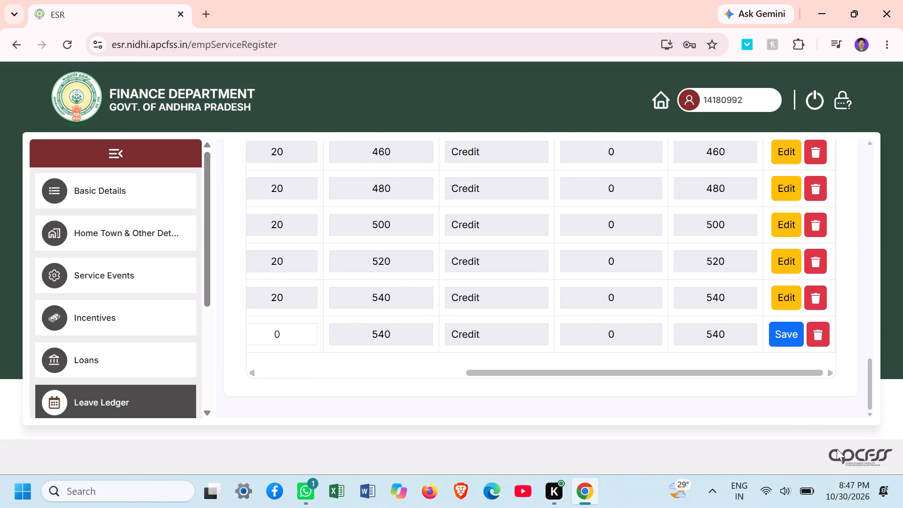
drag(658, 374, 419, 399)
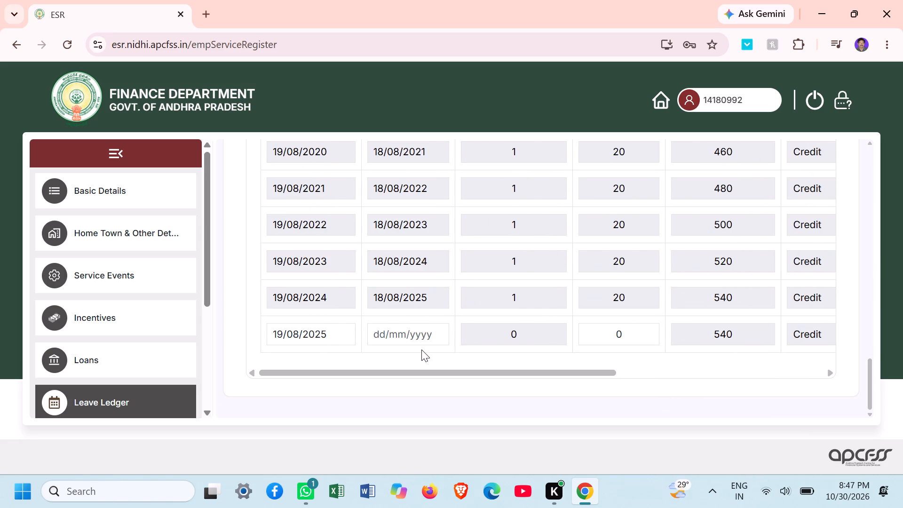
click(427, 336)
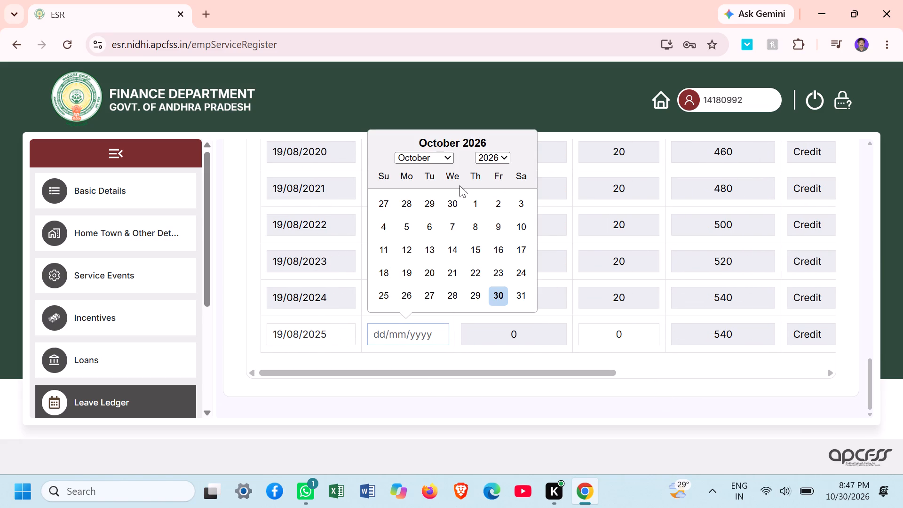
click(445, 157)
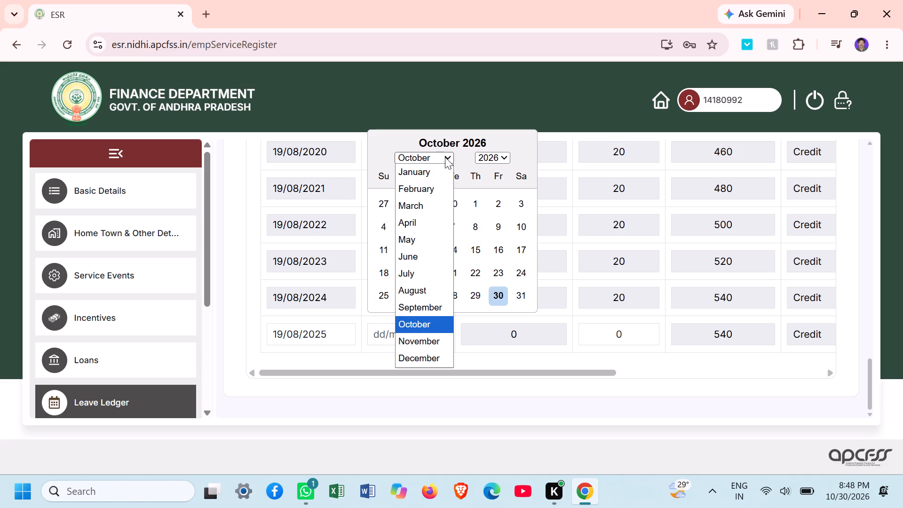
click(434, 284)
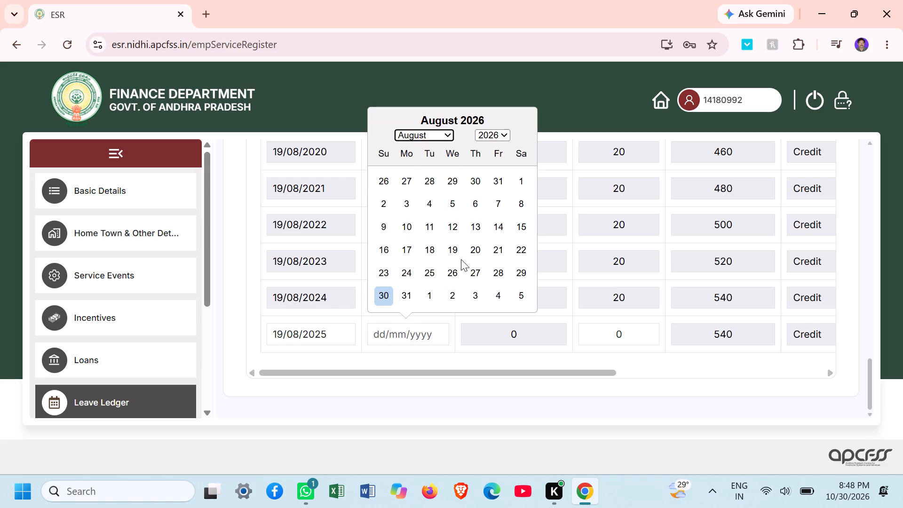
click(428, 250)
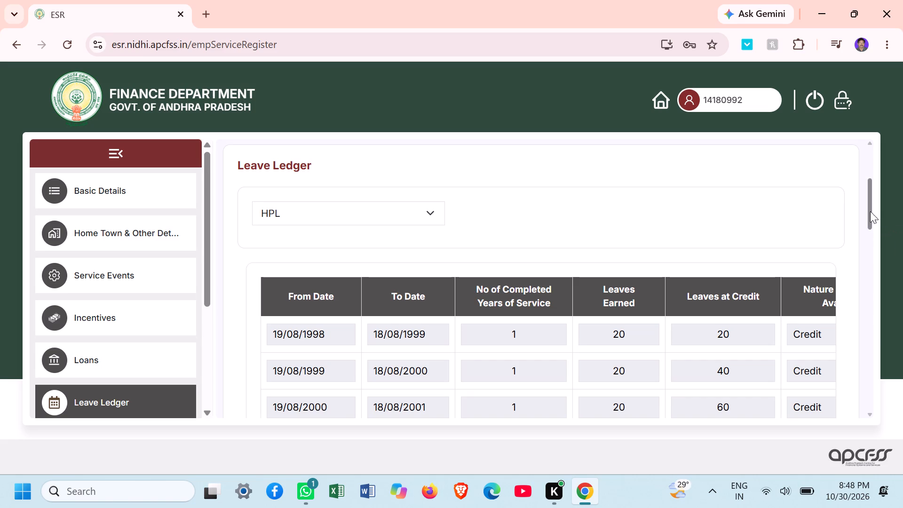
Save the HPL row for 19/08/2025 to 18/08/2026.
drag(871, 210, 855, 378)
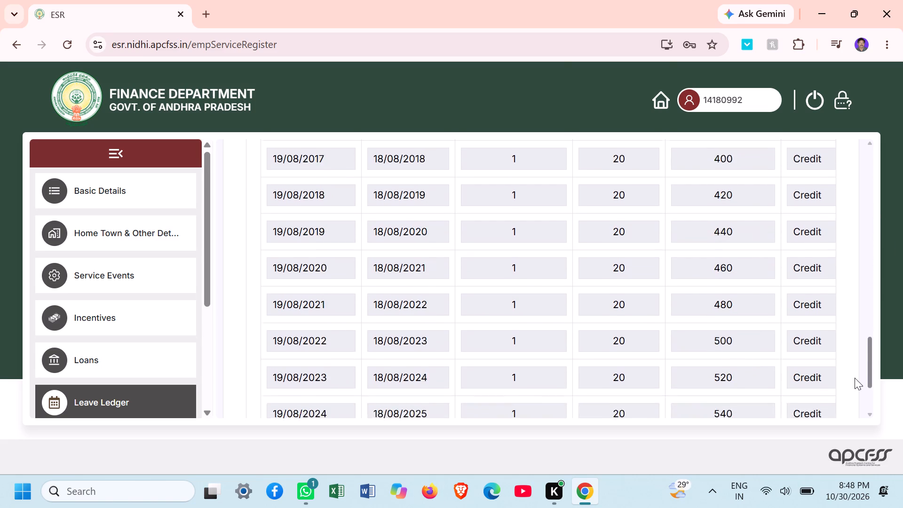
drag(855, 378, 852, 401)
drag(594, 371, 869, 373)
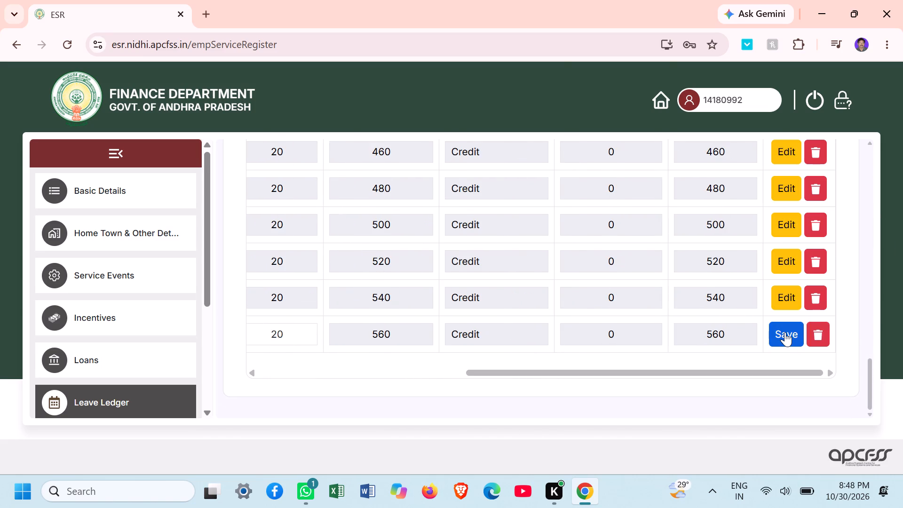
click(785, 332)
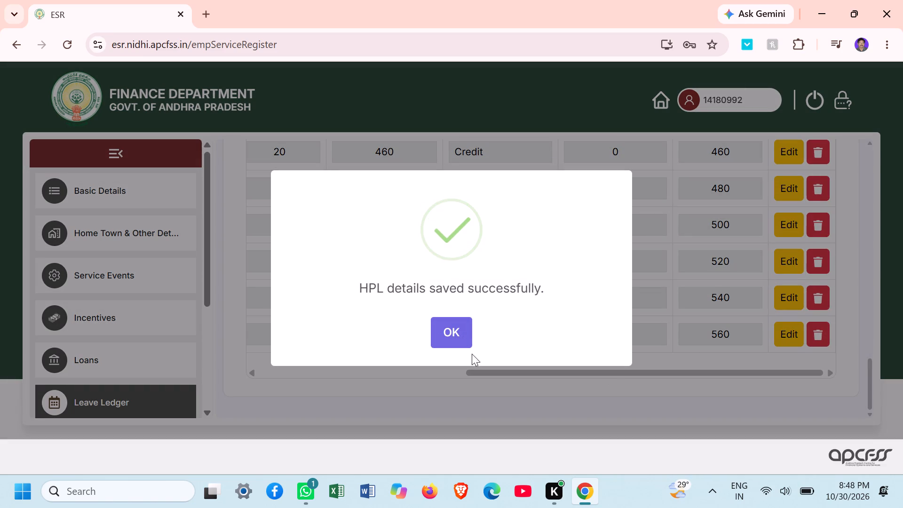
click(463, 340)
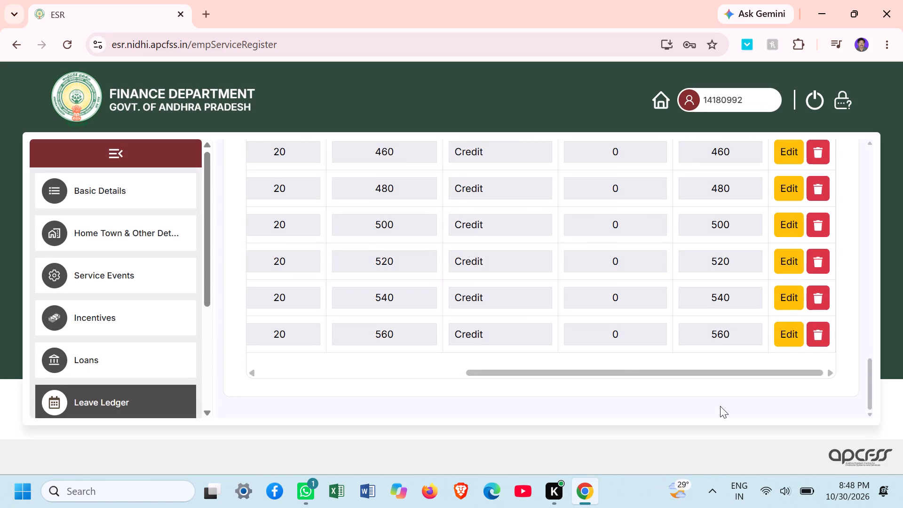
Switch the Leave Ledger's leave type from HPL to EL.
drag(868, 377, 868, 327)
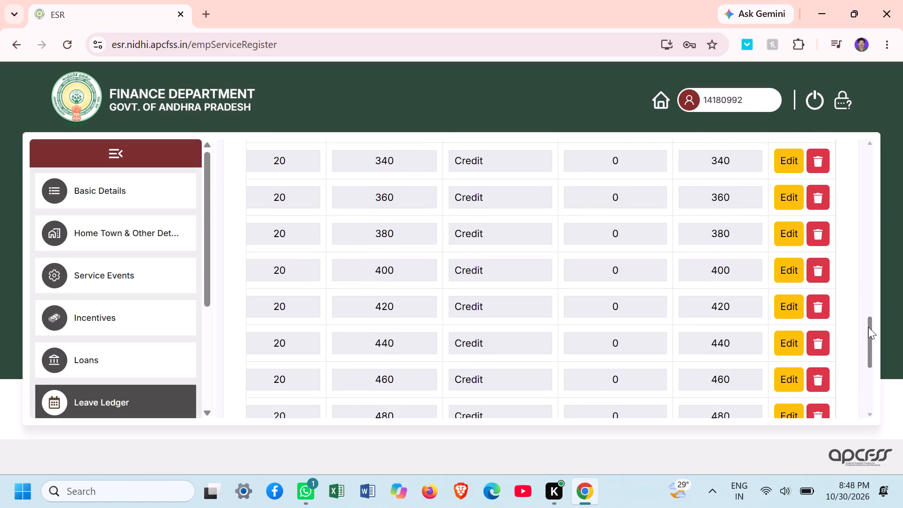
drag(868, 327, 857, 199)
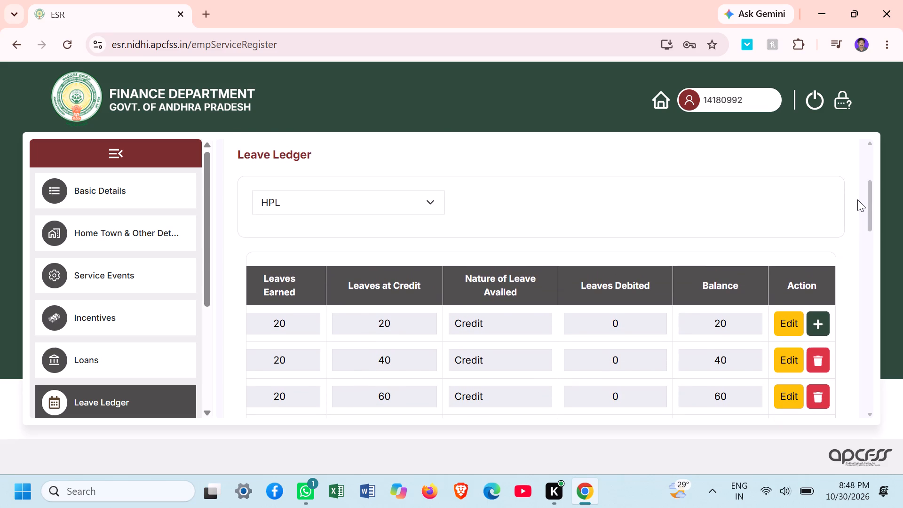
click(428, 203)
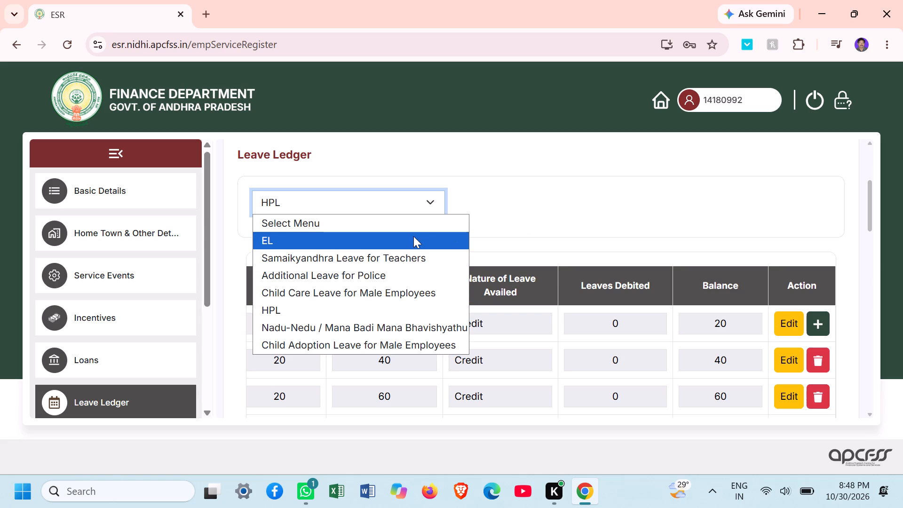
click(393, 238)
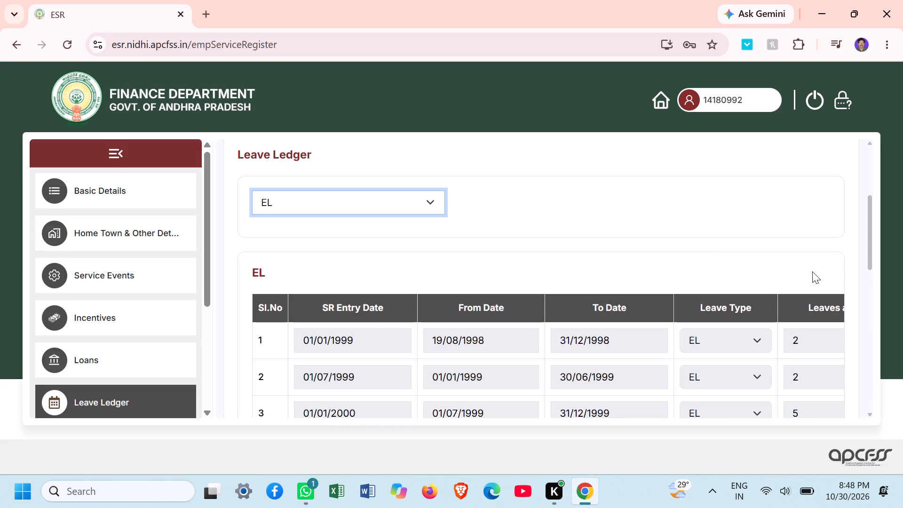
Review the first page of EL entries, checking their periods, leaves earned, leaves availed, balances and which rows are unsaved.
drag(871, 252, 867, 300)
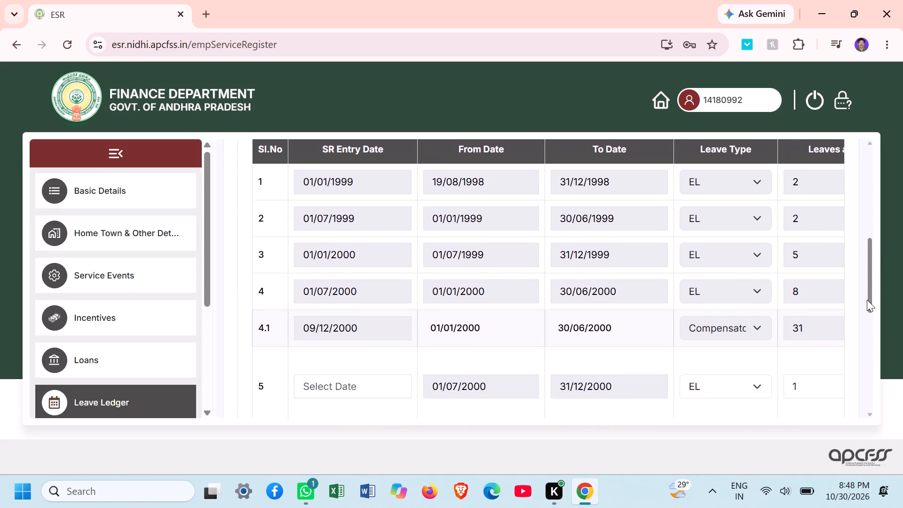
drag(867, 300, 868, 337)
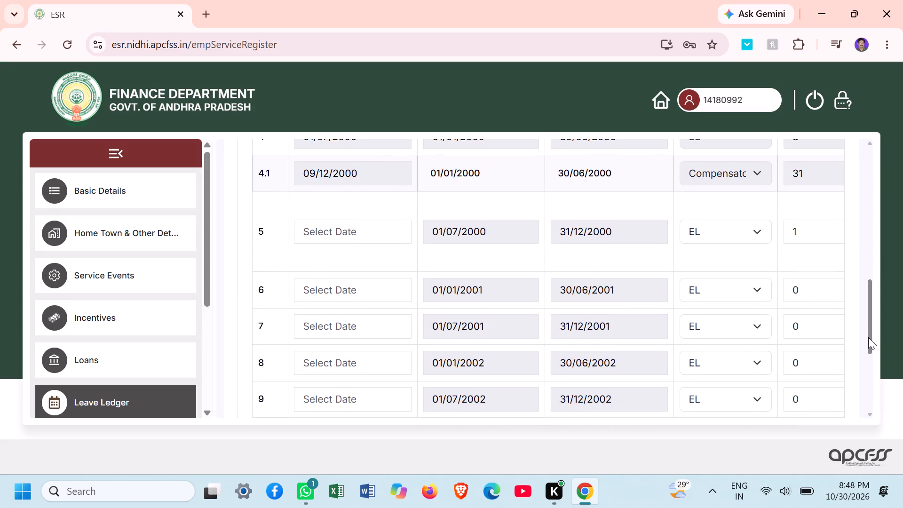
drag(868, 337, 863, 323)
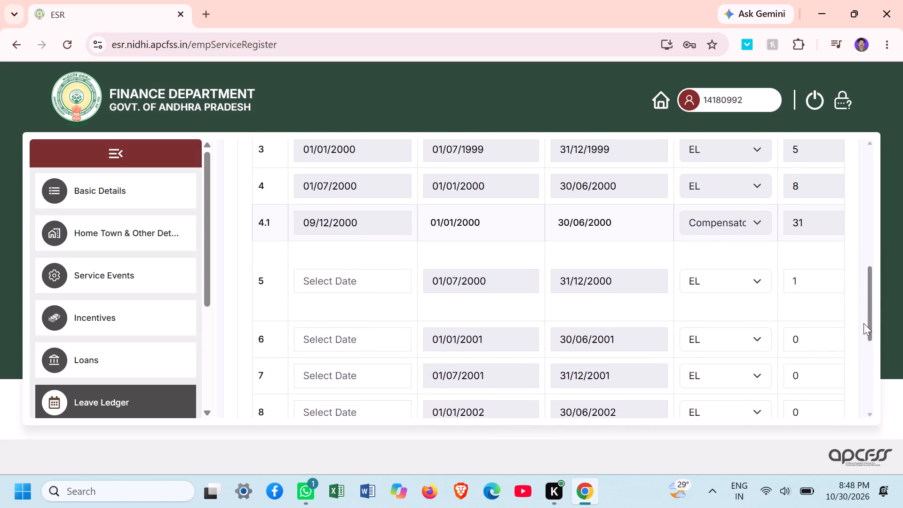
drag(863, 323, 862, 324)
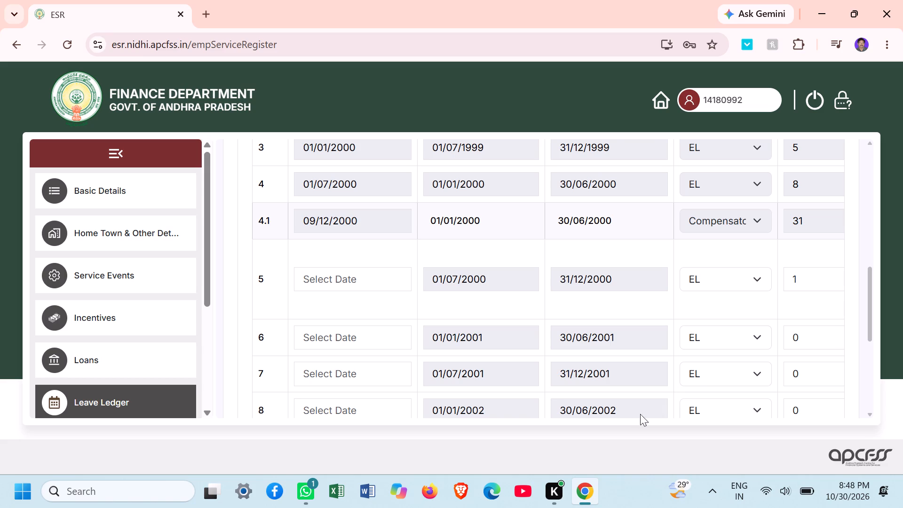
drag(871, 309, 871, 340)
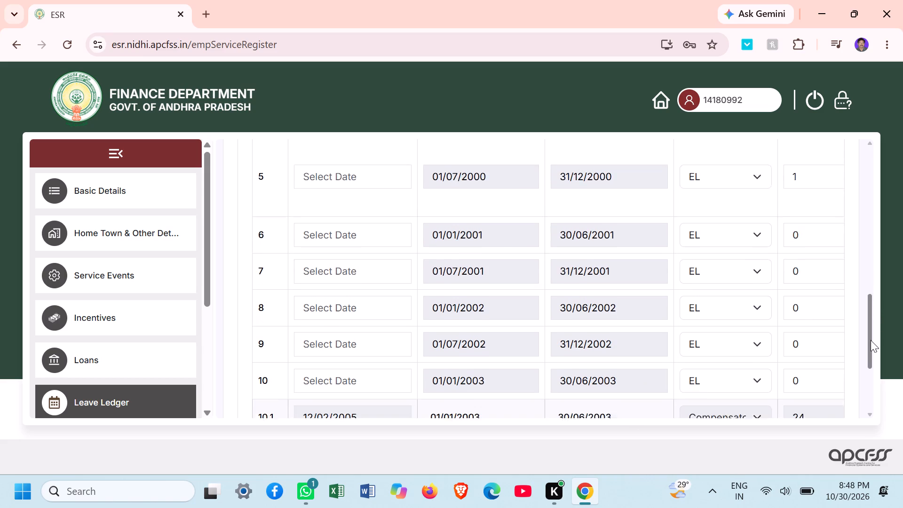
drag(871, 340, 869, 376)
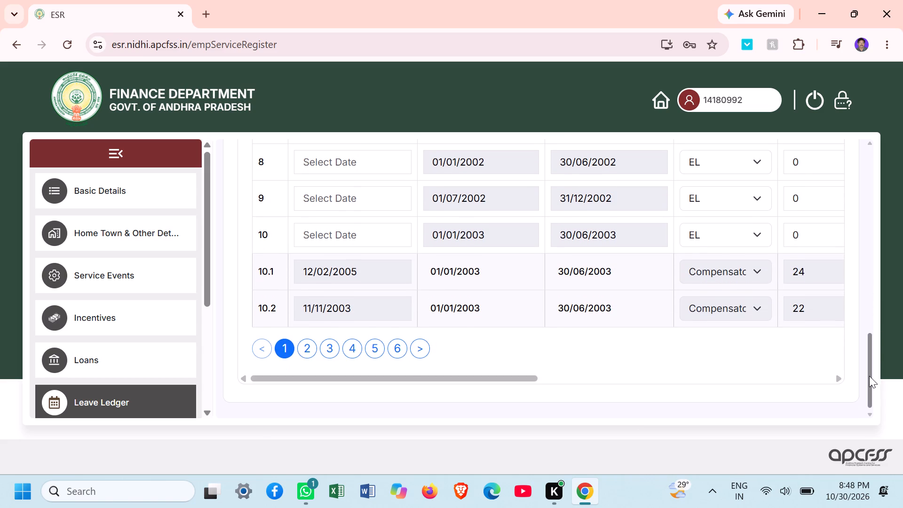
drag(521, 376, 817, 421)
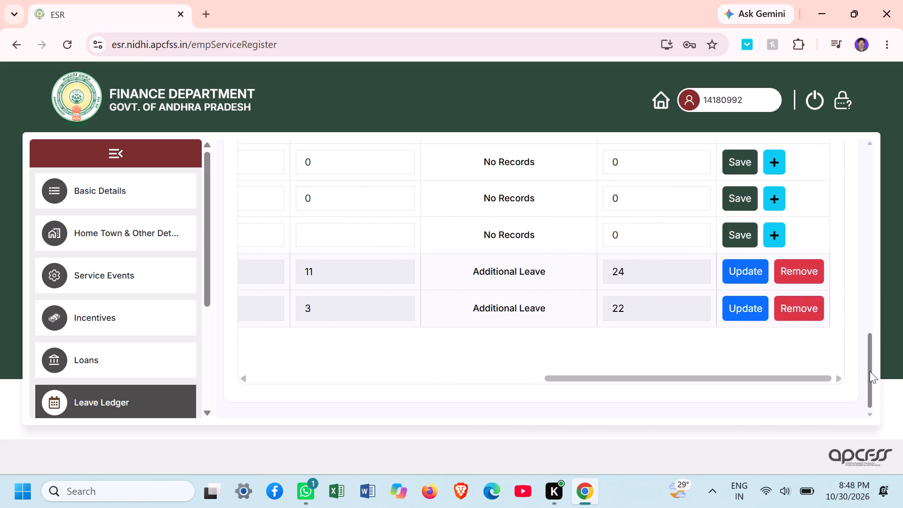
drag(870, 371, 853, 285)
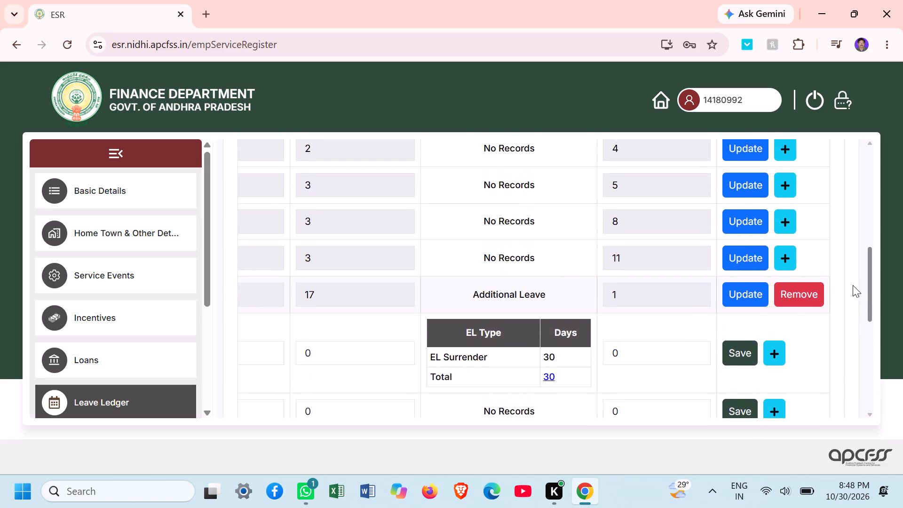
drag(853, 285, 851, 277)
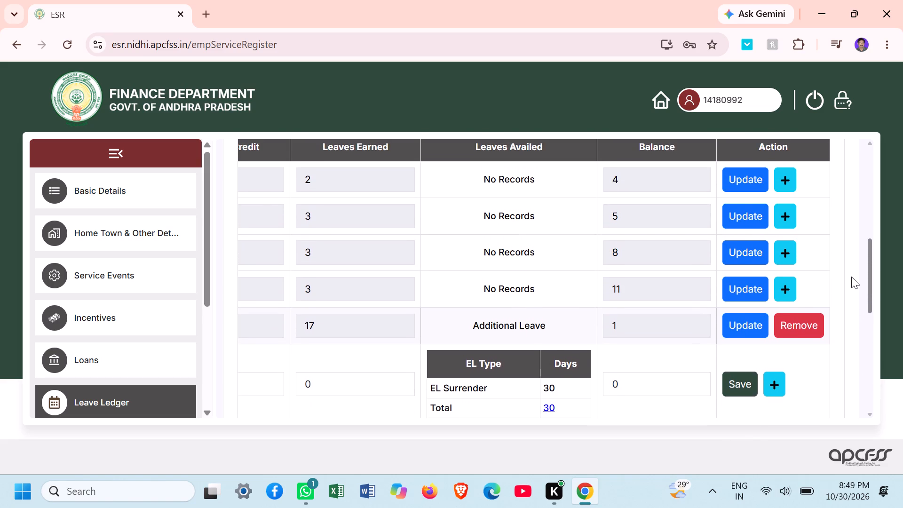
drag(851, 277, 851, 278)
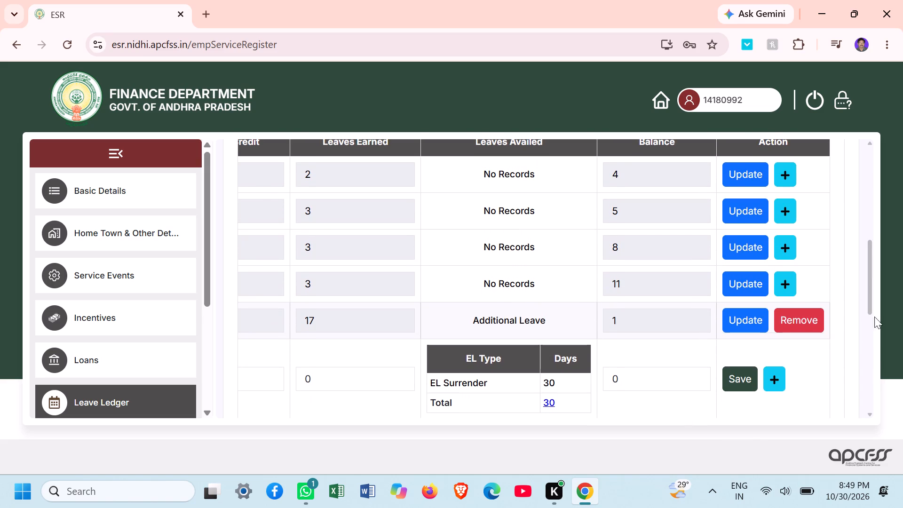
drag(869, 297, 866, 318)
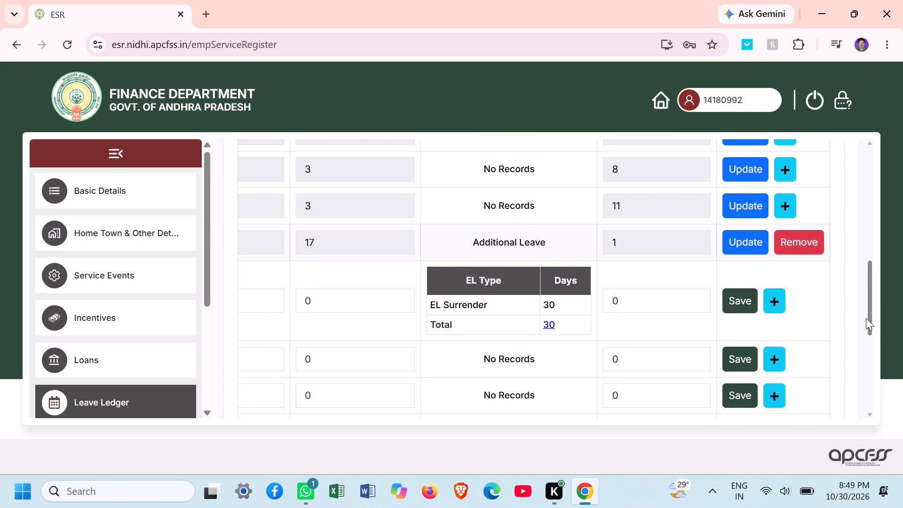
drag(866, 318, 866, 321)
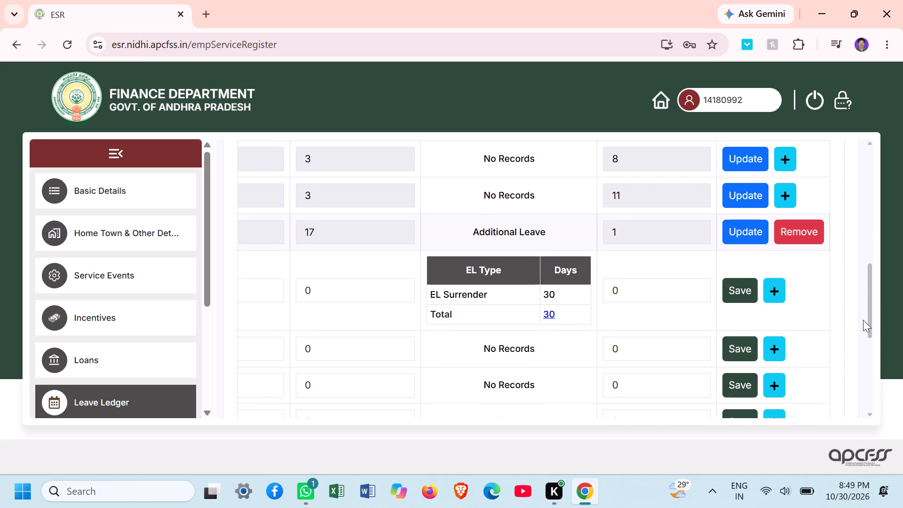
Set the SR Entry Date of the EL row for 01/07/2000 to 31/12/2000 to 01/01/2001.
drag(870, 325, 867, 419)
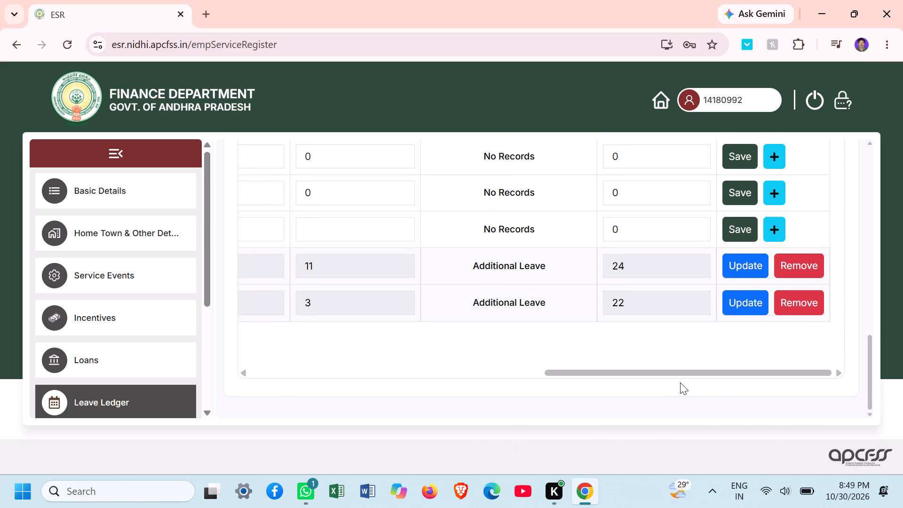
drag(681, 372, 392, 418)
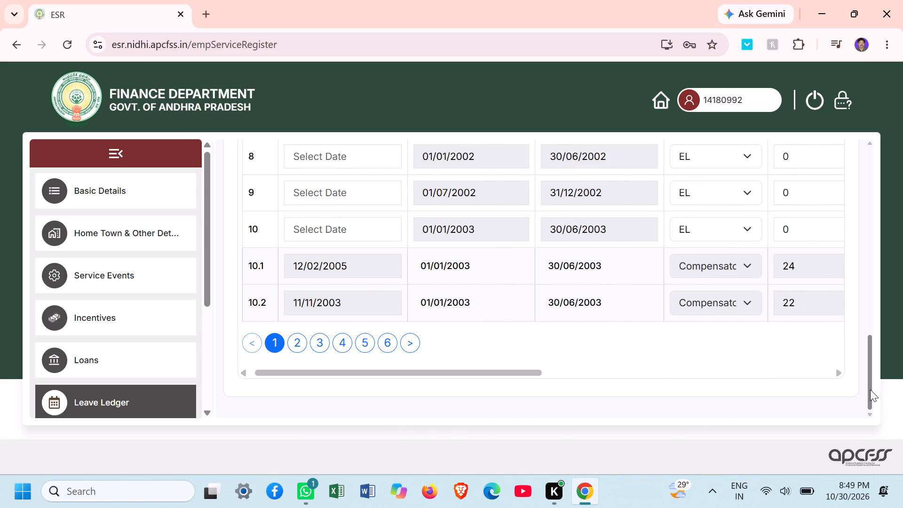
drag(868, 389, 864, 334)
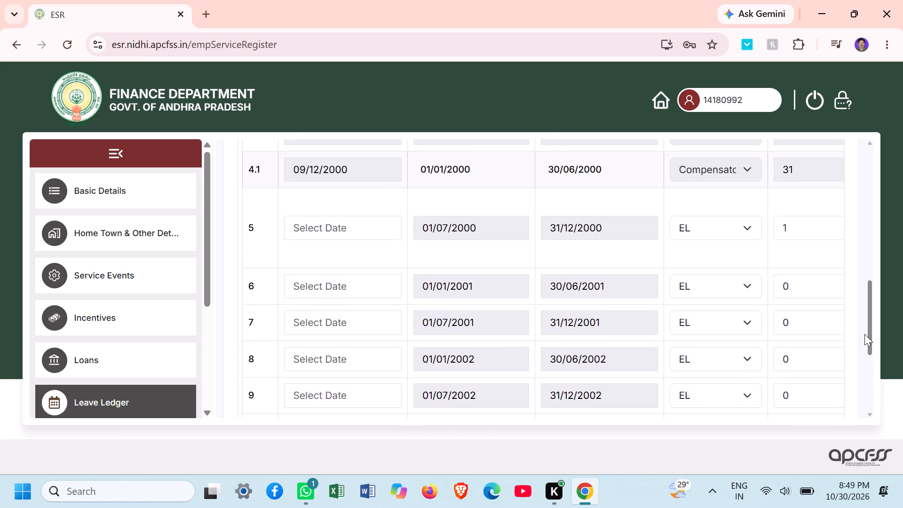
drag(864, 334, 863, 295)
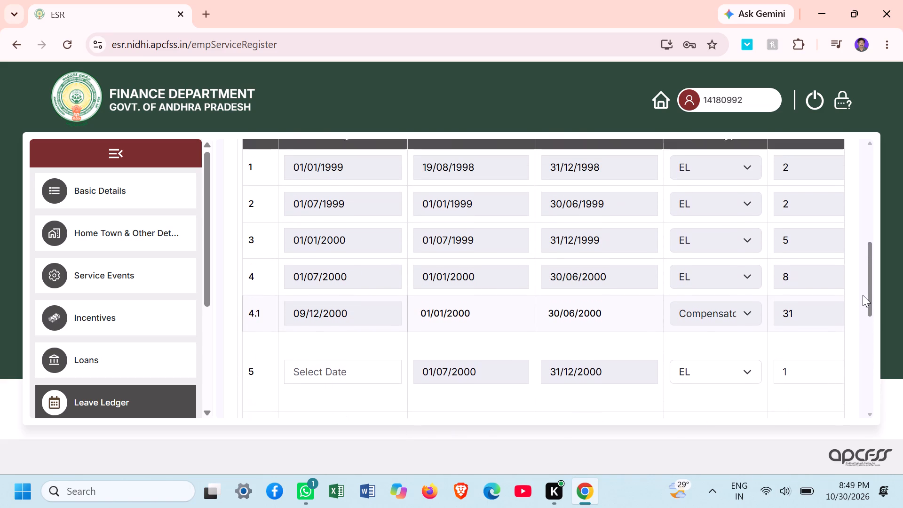
drag(863, 295, 862, 294)
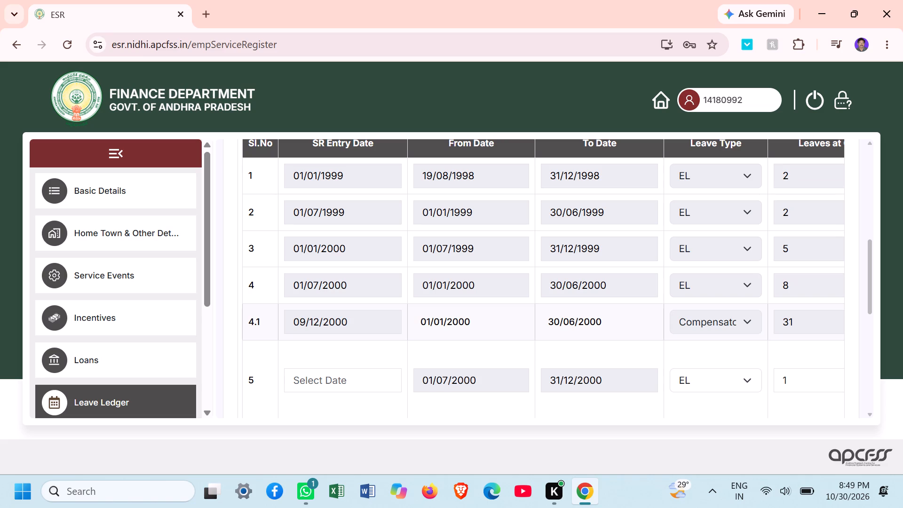
click(341, 381)
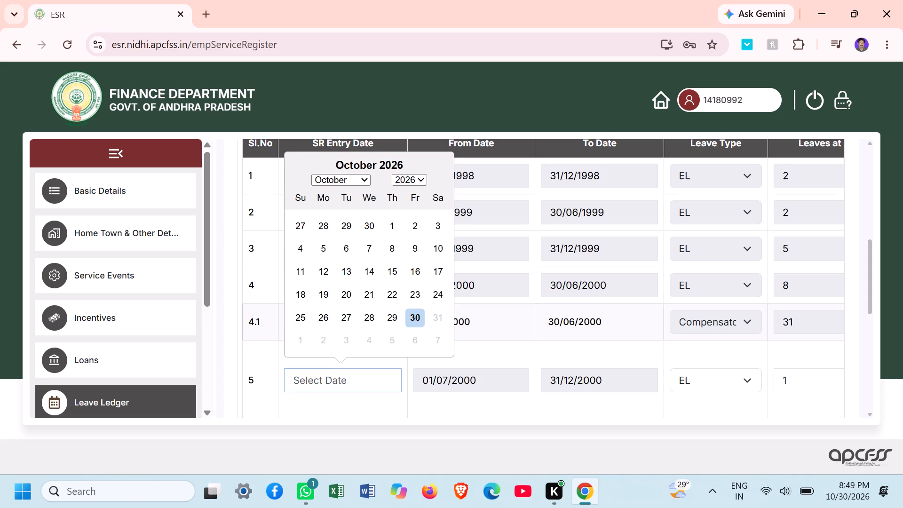
click(421, 182)
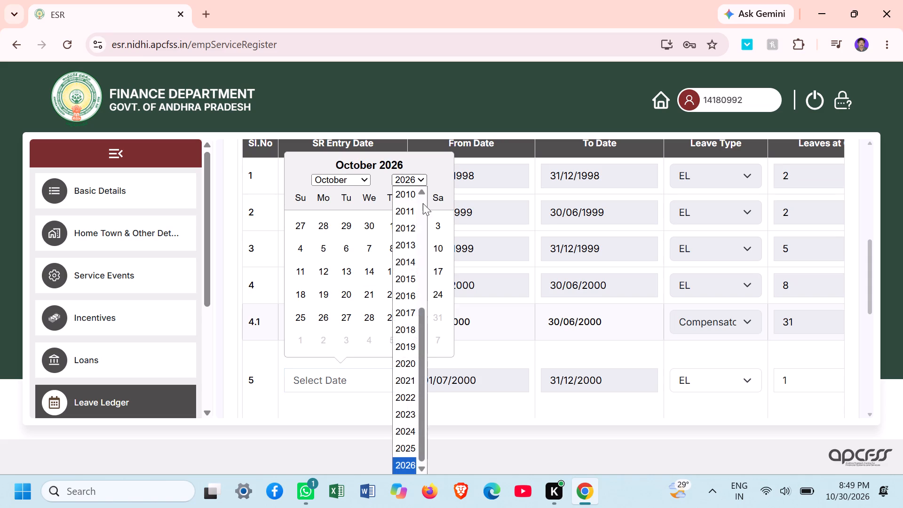
triple_click(418, 192)
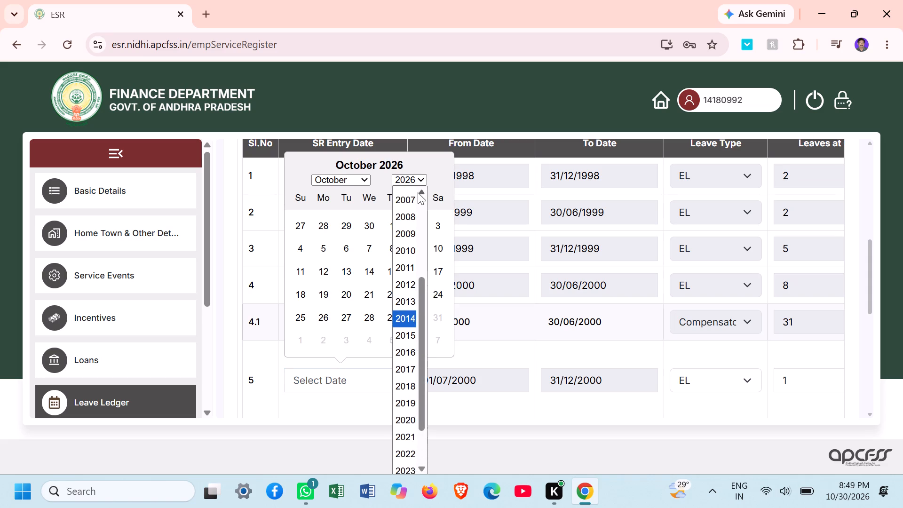
click(418, 192)
click(418, 192)
click(418, 192)
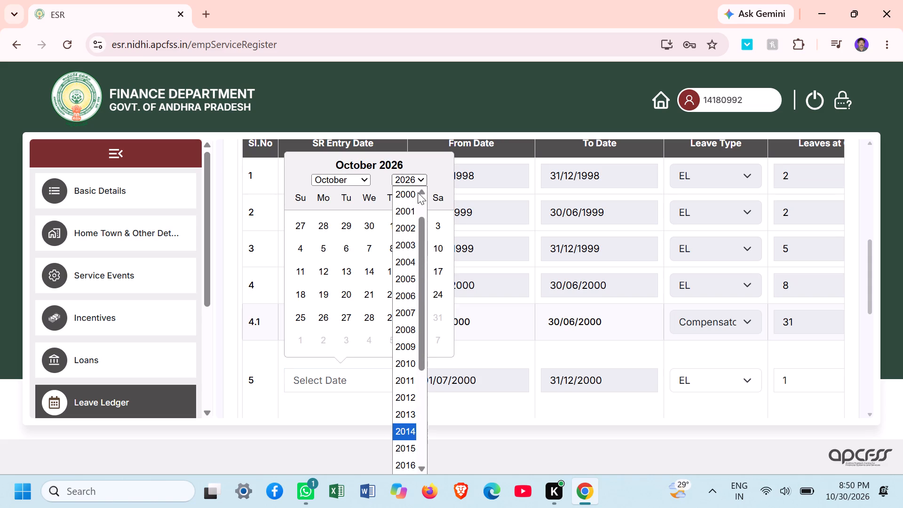
click(404, 206)
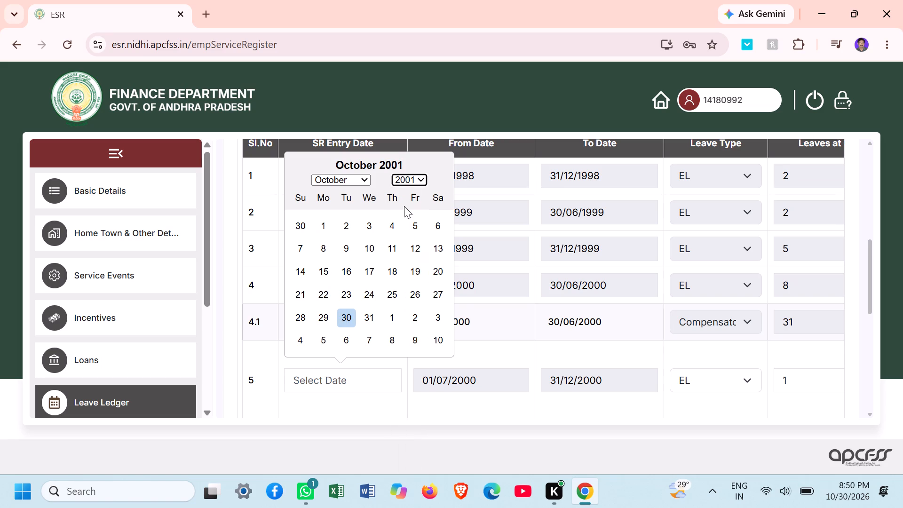
click(366, 179)
click(340, 192)
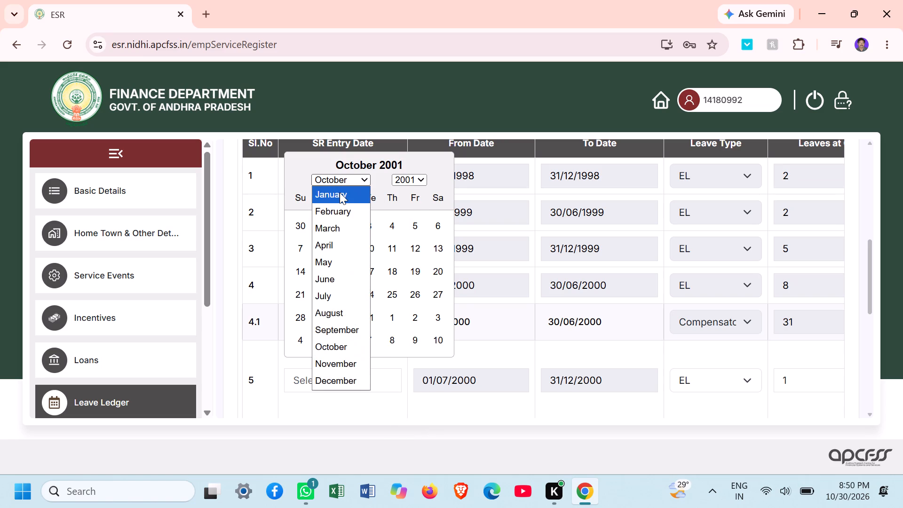
click(327, 226)
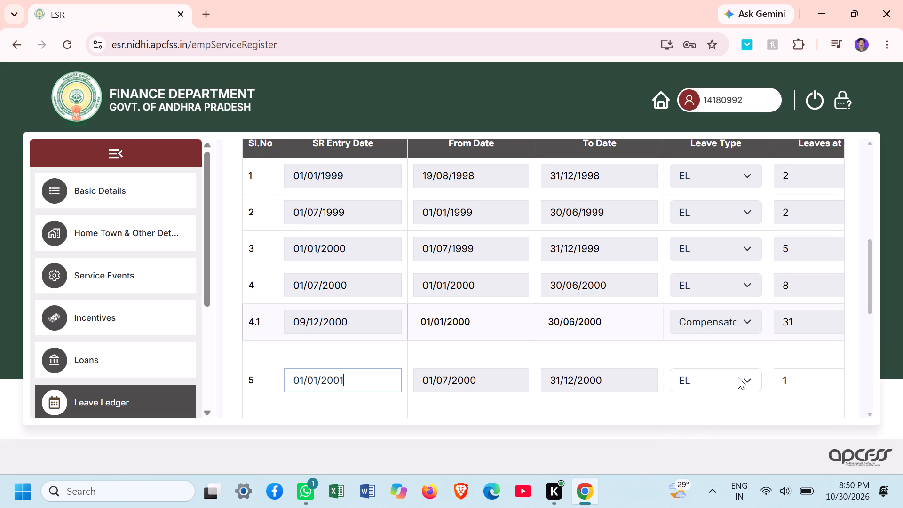
Enter 3 as the Leaves Earned for the EL row covering 01/07/2000 to 31/12/2000.
click(634, 381)
key(Right)
key(Right)
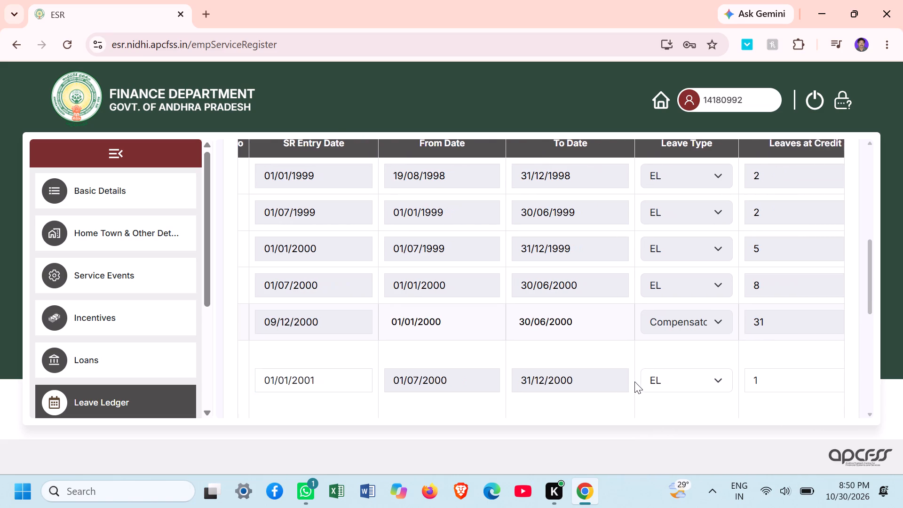
key(Right)
key(Right)
key(Right)
key(Right)
key(Right)
key(Right)
key(Right)
key(Right)
key(Right)
key(Right)
key(Right)
key(Right)
key(Right)
key(Right)
key(Right)
key(Right)
key(Right)
key(Right)
key(Right)
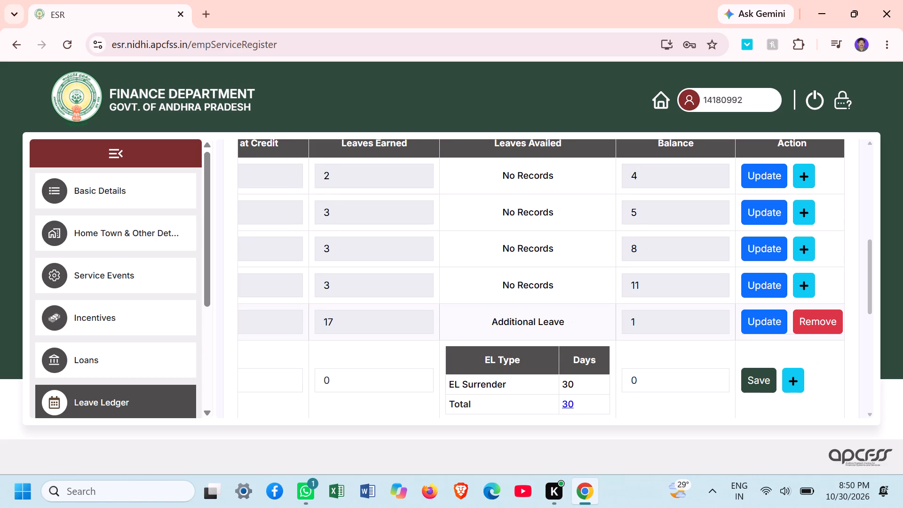
key(Left)
key(Left)
key(Left)
key(Left)
key(Left)
key(Left)
key(Left)
key(Left)
key(Left)
key(Left)
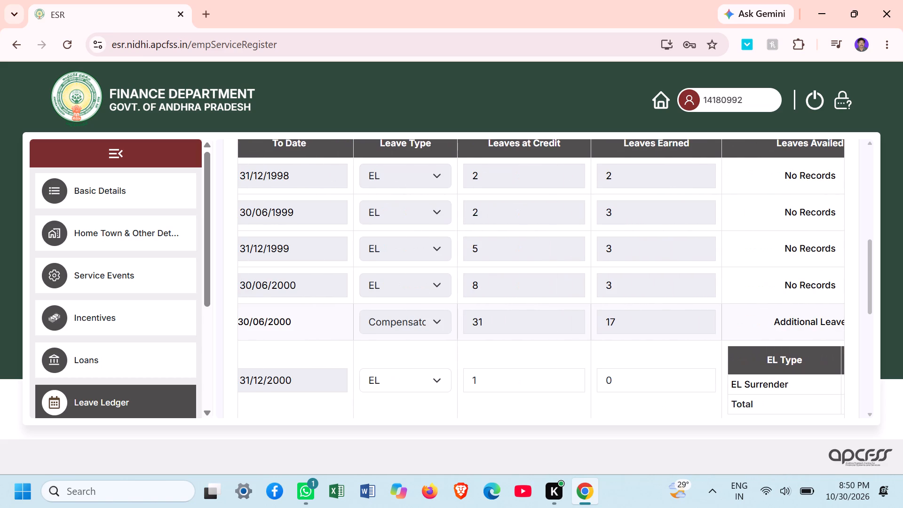
click(632, 381)
key(3)
Check the leaves availed and balance of the EL row for 01/07/2000 to 31/12/2000.
click(748, 365)
key(Right)
key(Right)
key(Right)
key(Right)
key(Right)
key(Right)
key(Right)
key(Right)
key(Right)
key(Right)
key(Right)
key(Right)
key(Right)
key(Right)
key(Right)
key(Right)
key(Right)
key(Right)
key(Right)
key(Right)
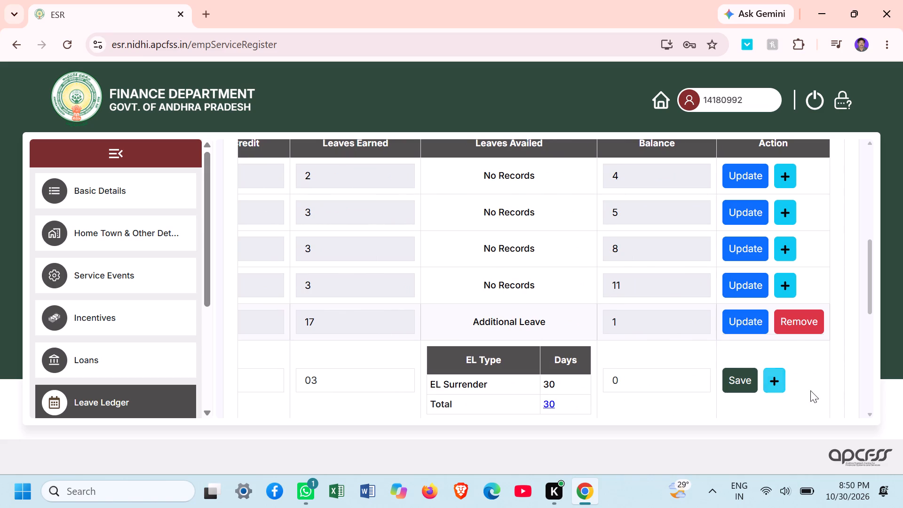
drag(871, 302, 868, 317)
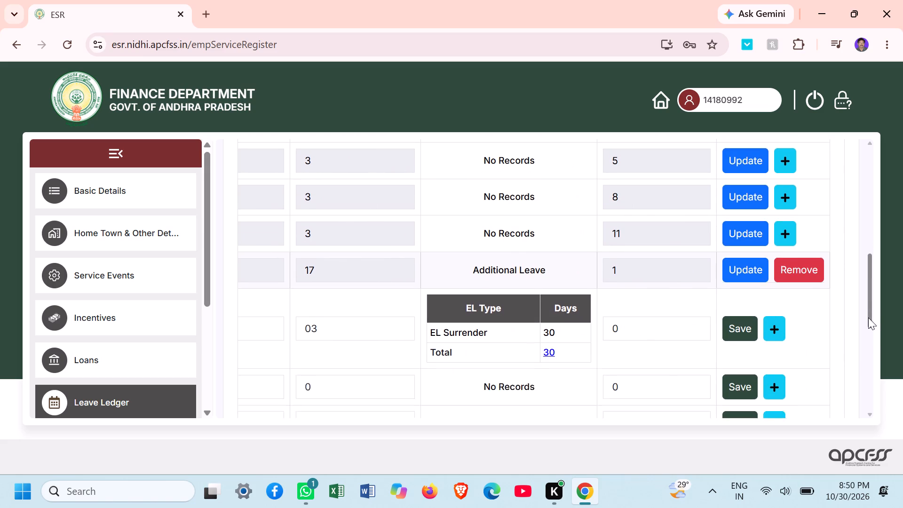
drag(868, 317, 865, 328)
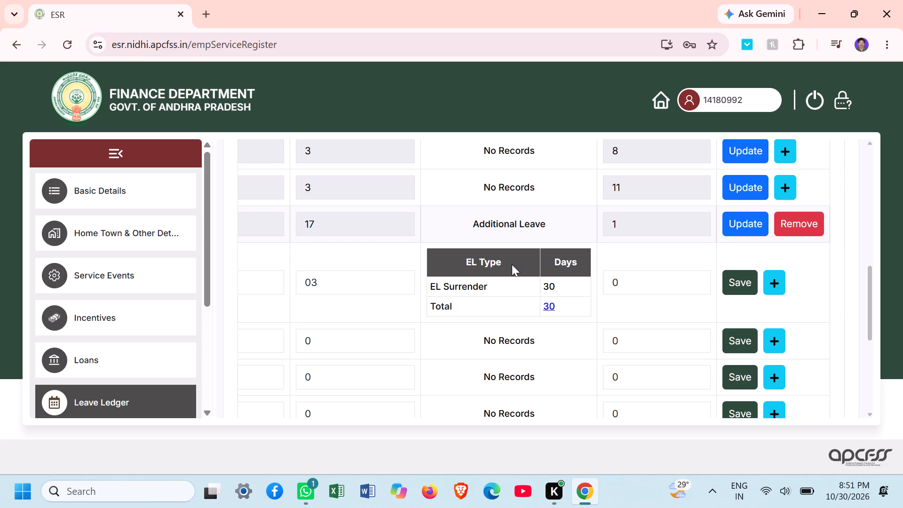
Check the SR Entry Dates, periods, leave types and opening balances of compensatory row 4.1 and EL row 5.
click(454, 267)
key(Left)
key(Left)
key(Left)
key(Left)
key(Left)
key(Left)
key(Left)
key(Left)
key(Left)
key(Left)
key(Left)
key(Left)
key(Left)
key(Left)
key(Left)
key(Left)
key(Left)
key(Left)
key(Left)
key(Left)
key(Left)
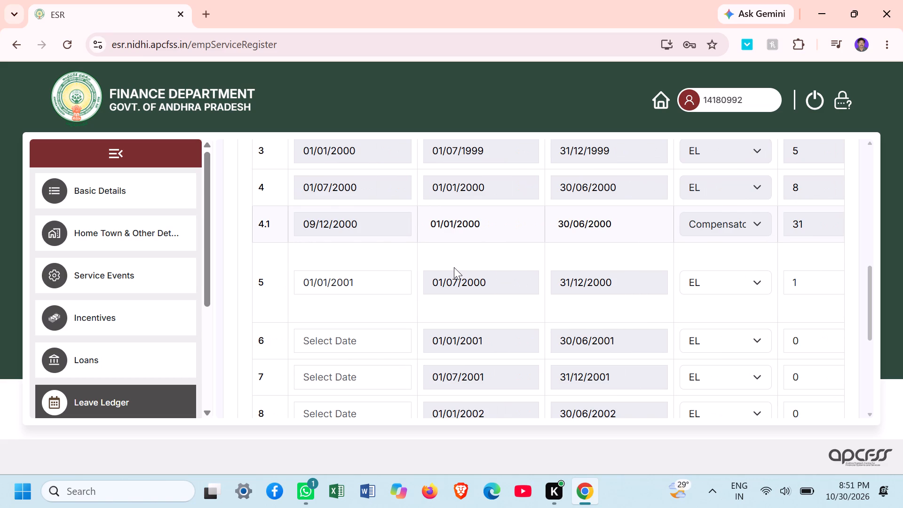
key(Right)
key(Right)
key(Right)
key(Right)
key(Right)
key(Right)
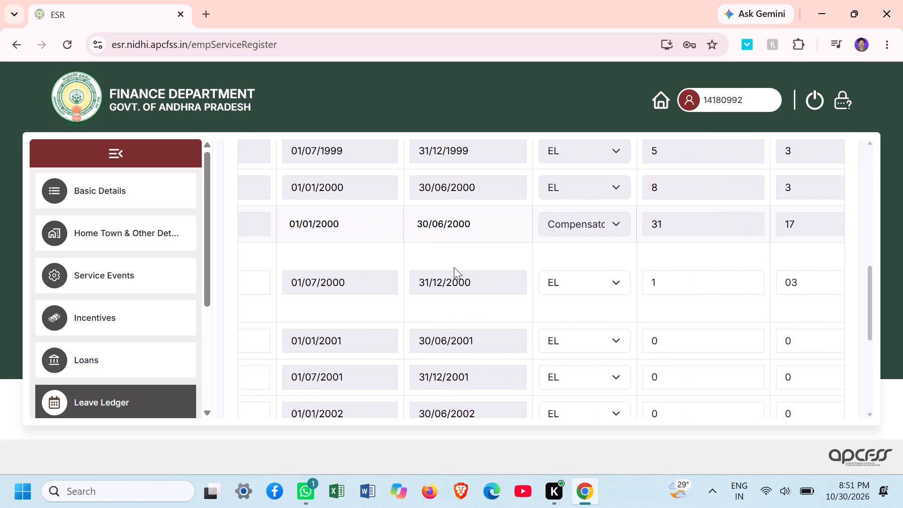
key(Right)
key(Right)
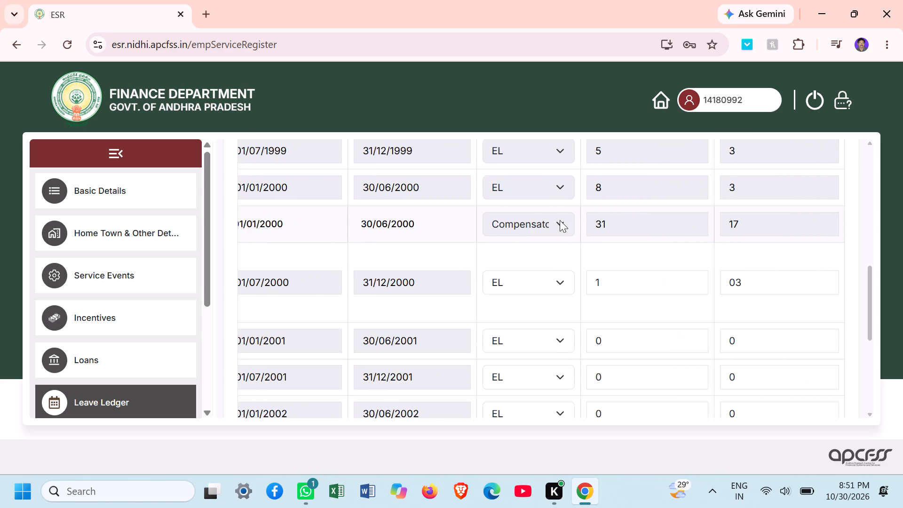
Compare the leaves earned, leaves availed and balances of compensatory row 4.1 and EL row 5.
click(557, 222)
click(557, 222)
key(Right)
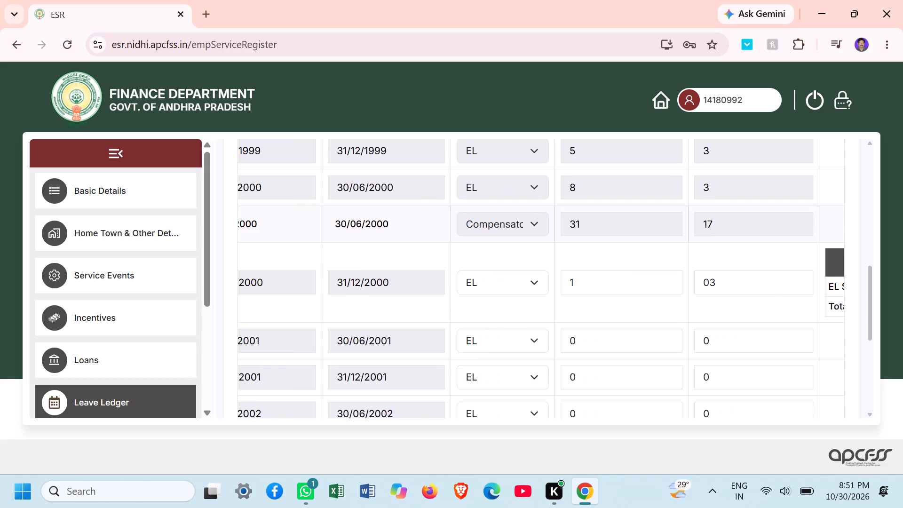
key(Right)
key(Right)
key(Right)
key(Right)
key(Right)
key(Right)
key(Right)
key(Right)
key(Right)
key(Right)
key(Right)
key(Right)
key(Right)
key(Right)
key(Right)
key(Right)
key(Right)
key(Right)
key(Right)
key(Right)
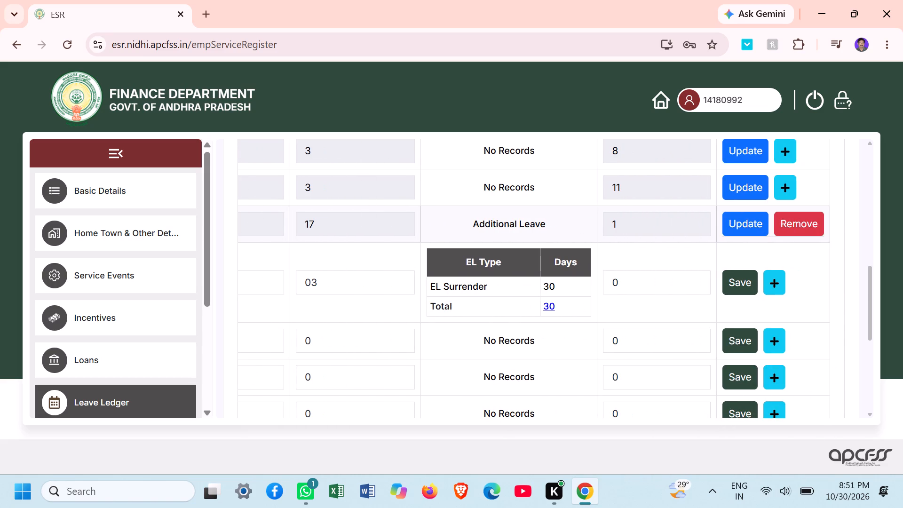
key(Left)
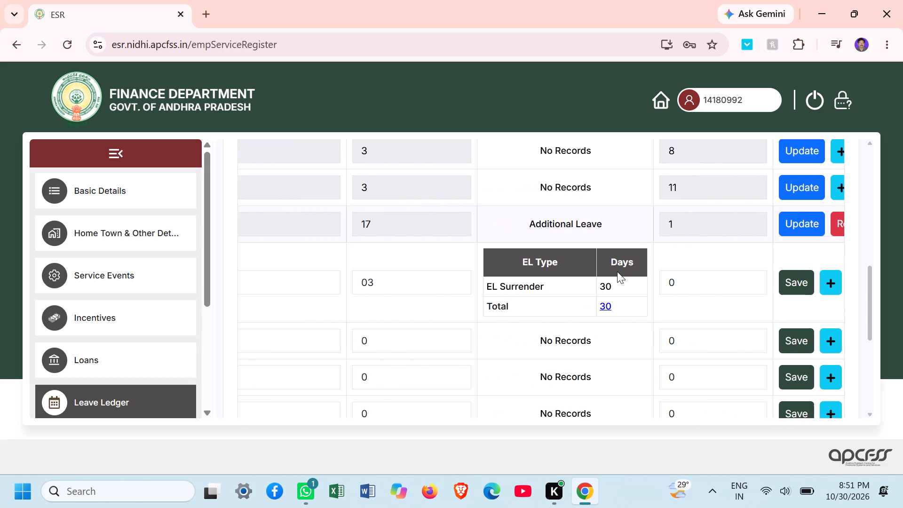
key(Left)
key(Left)
key(Left)
key(Left)
key(Left)
key(Left)
key(Left)
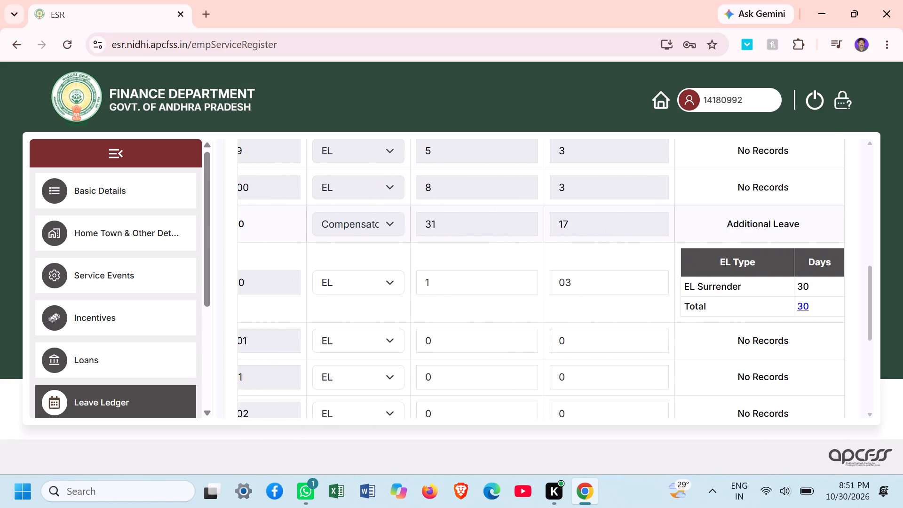
key(Right)
key(Right)
key(Right)
key(Right)
key(Right)
key(Right)
key(Right)
key(Right)
key(Right)
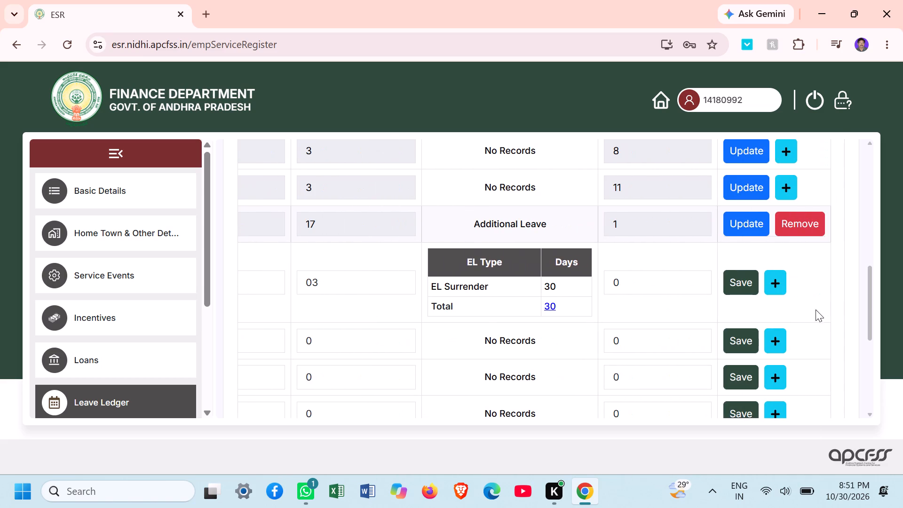
Recheck EL row 5 for 01/07/2000 to 31/12/2000 from its entry date and opening balance through to its closing balance.
click(871, 298)
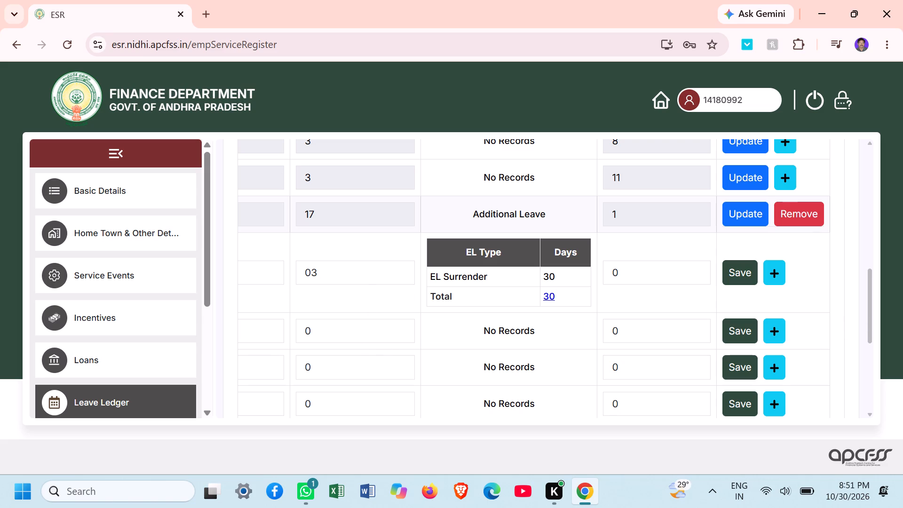
click(262, 329)
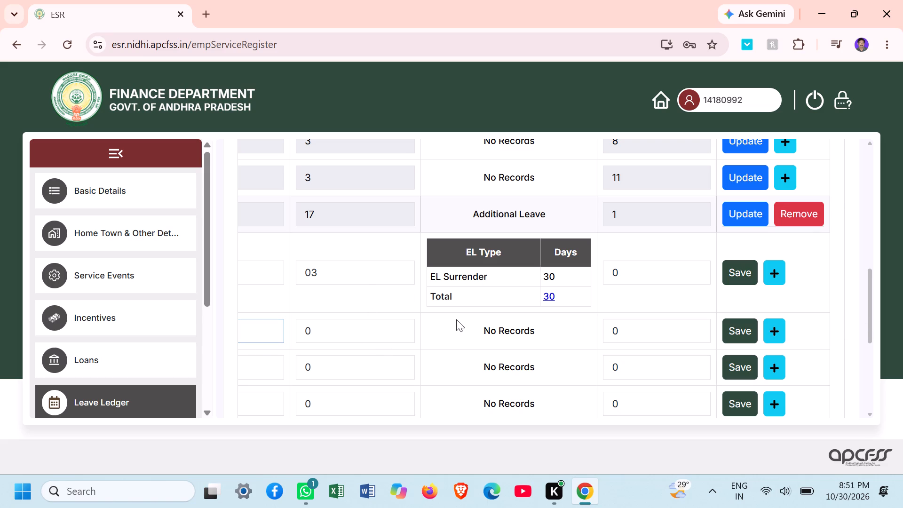
click(458, 322)
key(Left)
key(Left)
key(Left)
key(Left)
key(Left)
key(Left)
key(Left)
key(Left)
key(Left)
key(Left)
key(Left)
key(Left)
key(Left)
key(Left)
key(Left)
key(Left)
key(Left)
key(Left)
key(Left)
key(Left)
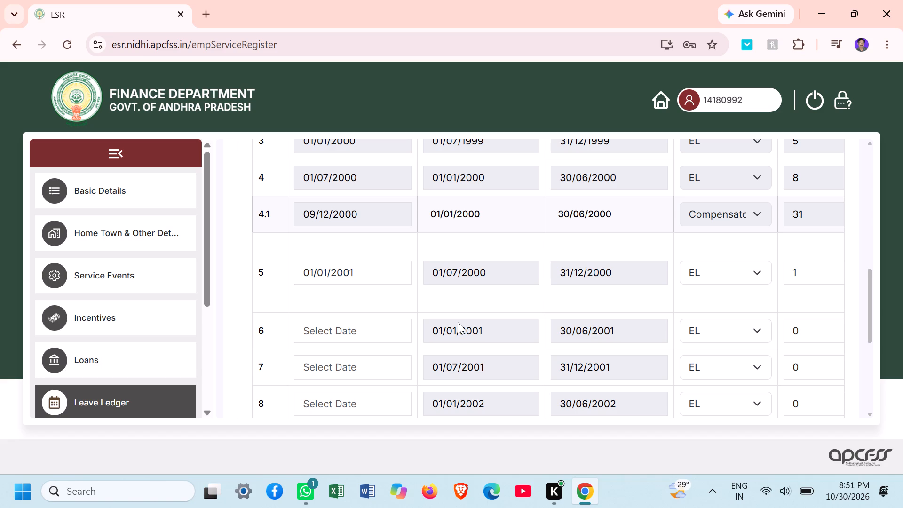
click(263, 274)
key(Right)
key(Right)
key(Right)
key(Right)
key(Right)
key(Right)
key(Right)
key(Right)
key(Right)
key(Right)
key(Right)
key(Right)
key(Right)
key(Right)
key(Right)
key(Right)
key(Right)
key(Right)
key(Right)
key(Right)
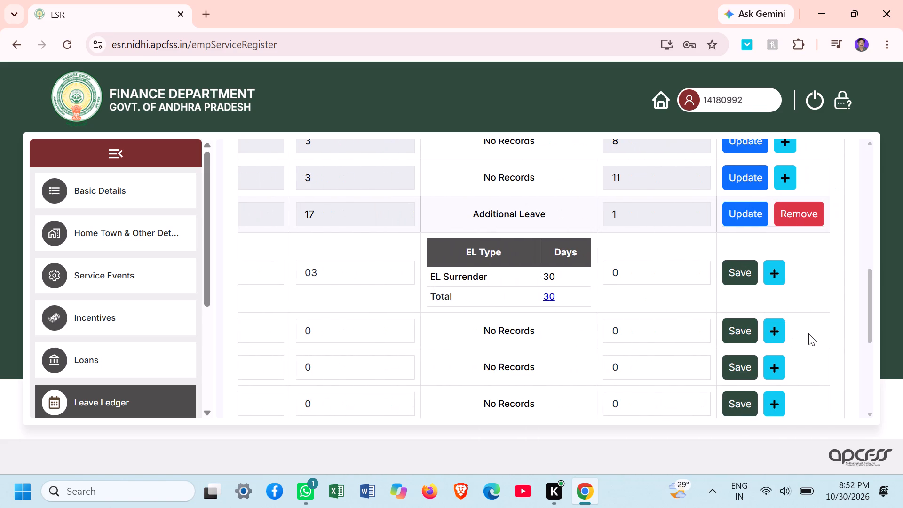
View the EL Surrender details behind the availed total of the 01/07/2000 to 31/12/2000 row, including dates and days, and close them.
click(553, 294)
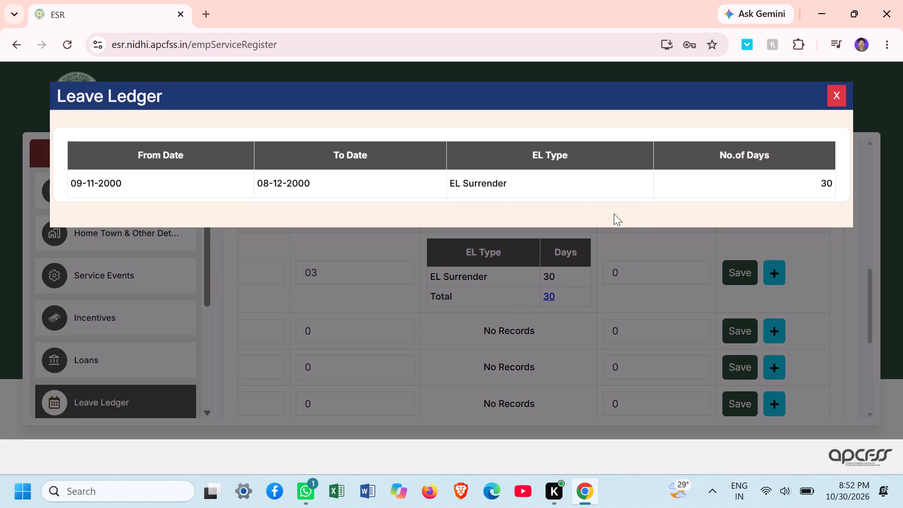
click(620, 157)
key(Right)
key(Right)
key(Right)
click(839, 95)
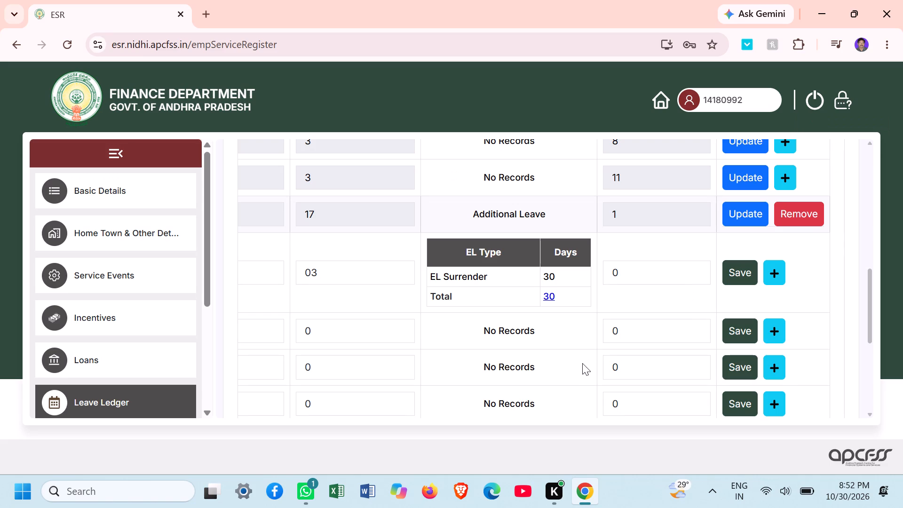
Open compensatory row 4.1 for updating and recalculate its balance, keeping 17 as the Leaves Earned.
key(Left)
key(Left)
key(Left)
key(Left)
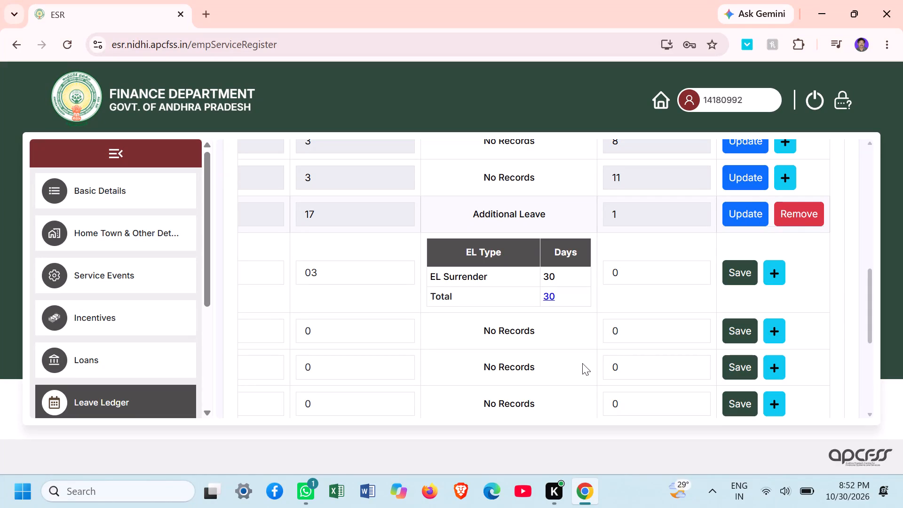
click(743, 215)
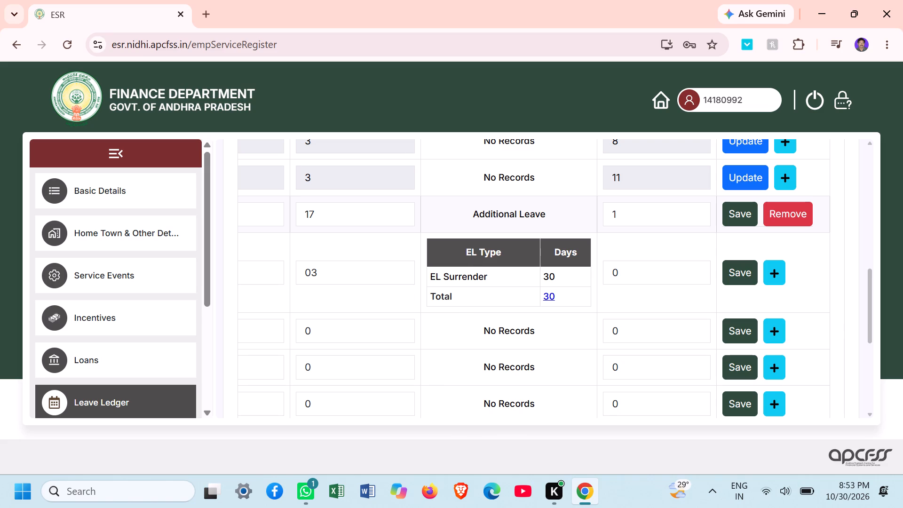
click(377, 209)
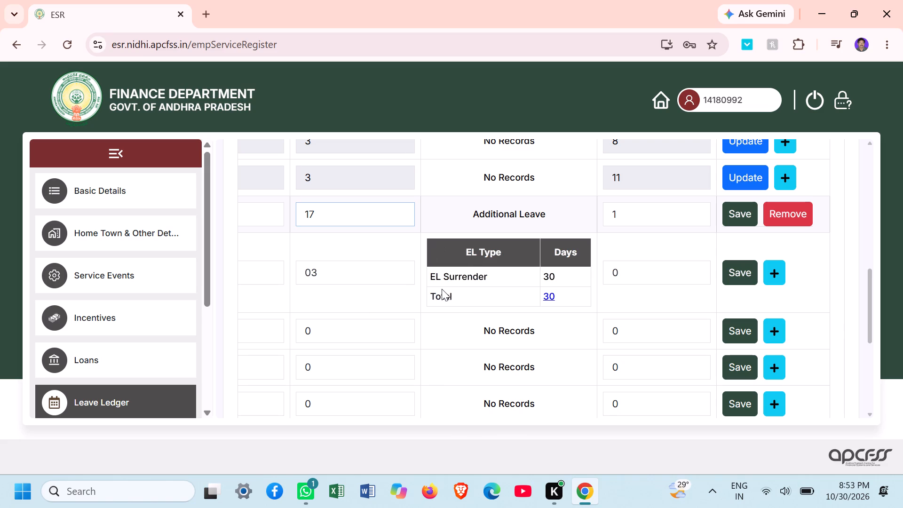
click(459, 213)
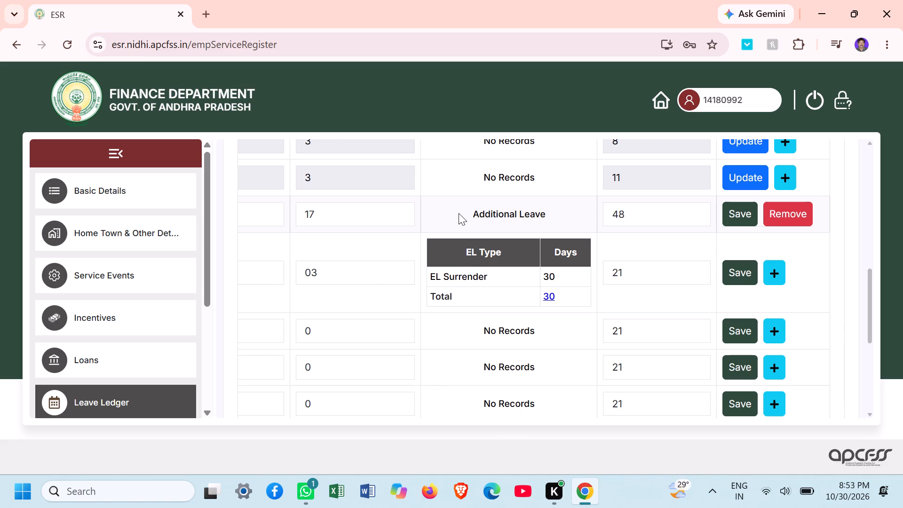
Check the entry dates, periods and opening balances of row 4.1 and the EL rows below it.
key(Left)
key(Left)
key(Left)
key(Left)
key(Left)
key(Left)
key(Left)
key(Left)
key(Left)
key(Left)
key(Left)
key(Left)
key(Left)
key(Left)
key(Left)
key(Left)
key(Left)
key(Left)
key(Left)
key(Left)
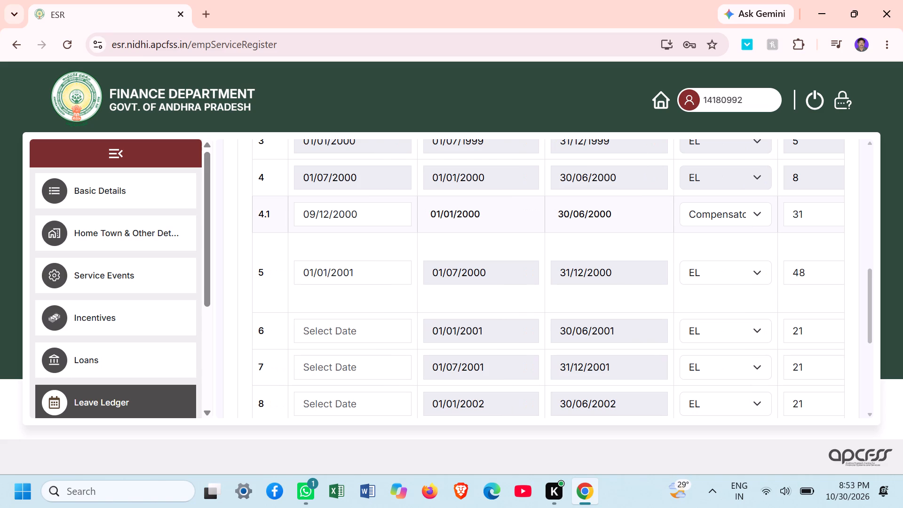
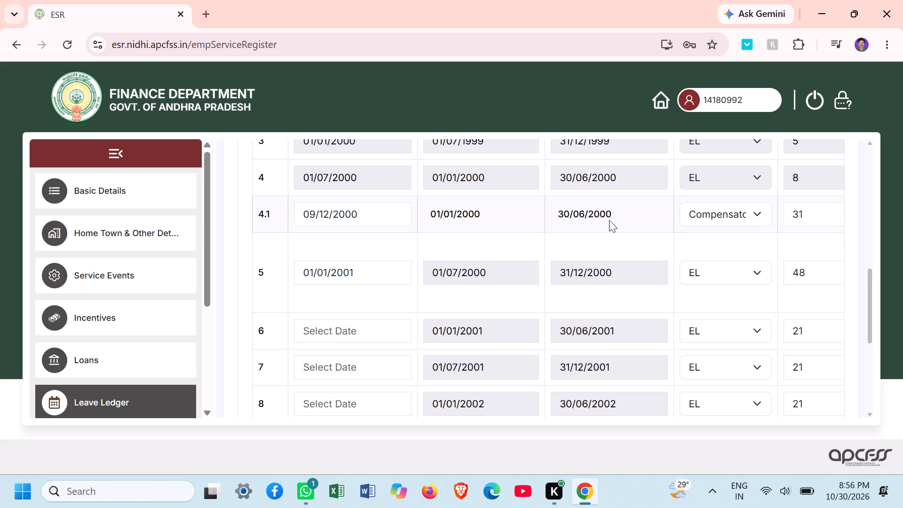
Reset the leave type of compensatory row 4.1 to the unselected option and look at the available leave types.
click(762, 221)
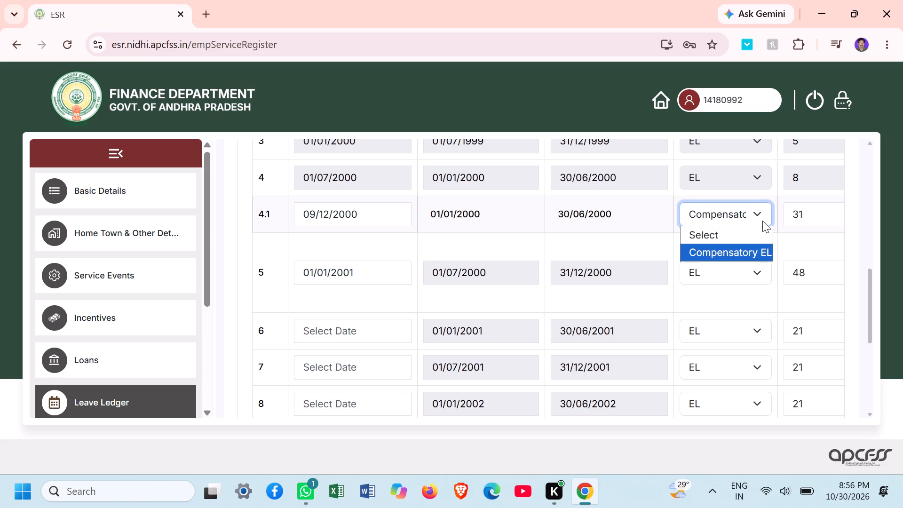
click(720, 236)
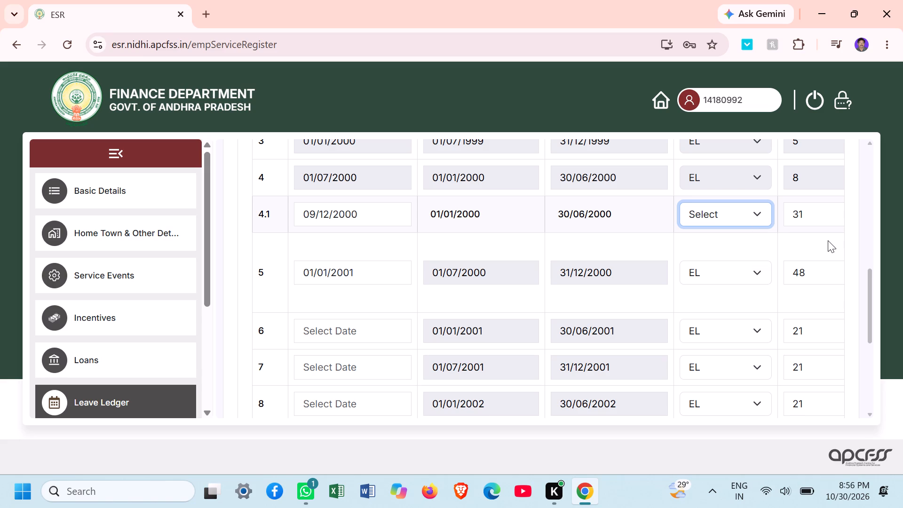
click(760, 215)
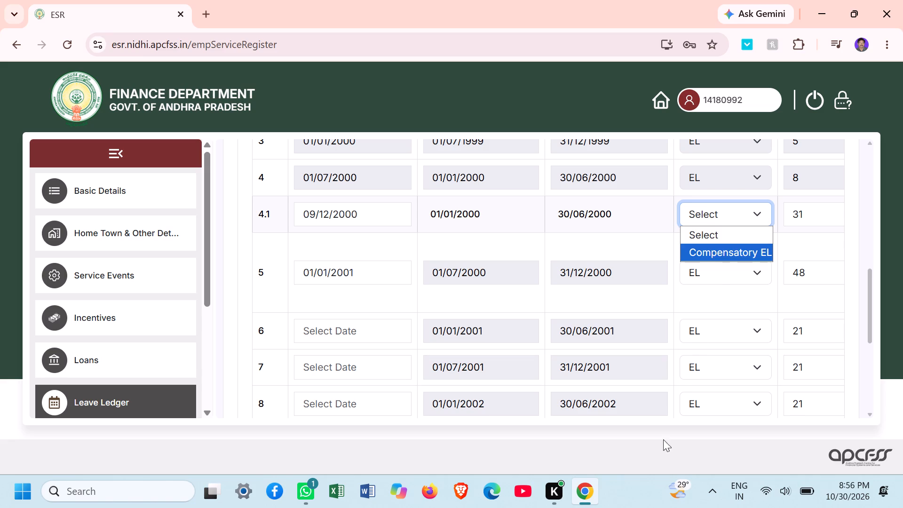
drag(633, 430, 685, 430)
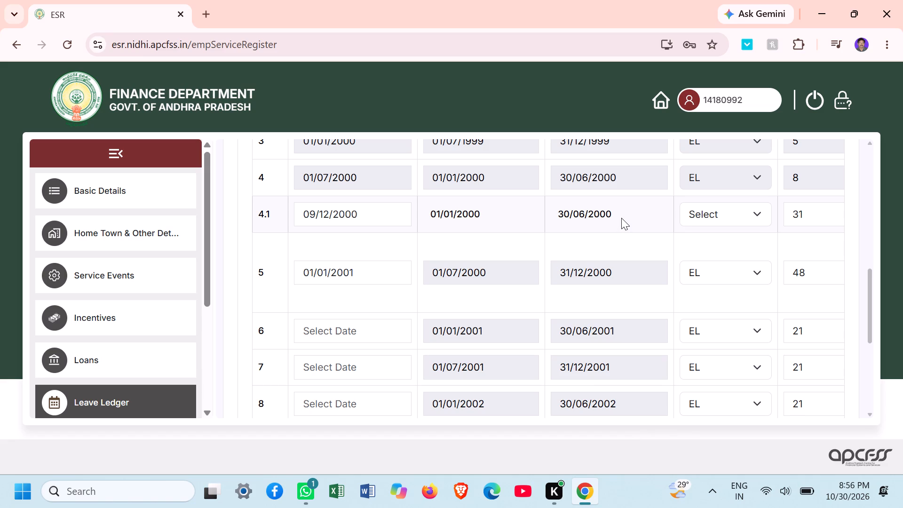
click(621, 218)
Check row 4.1 and the EL rows below it across credit, earned, availed and balance, and return to the leave type.
key(Right)
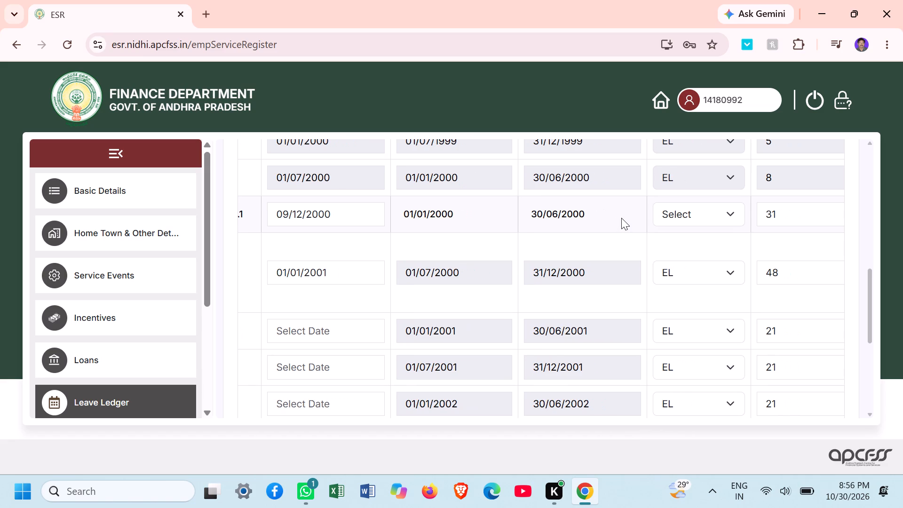
key(Right)
key(Right)
key(Right)
key(Right)
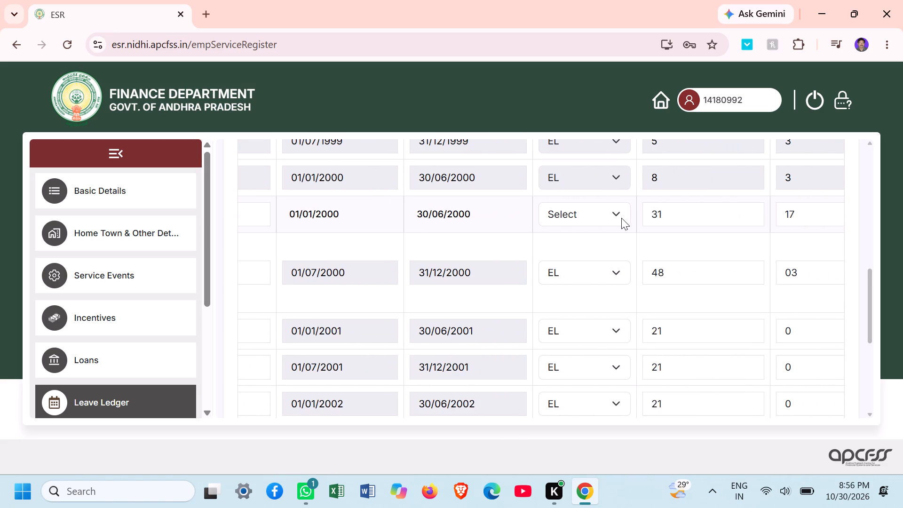
key(Right)
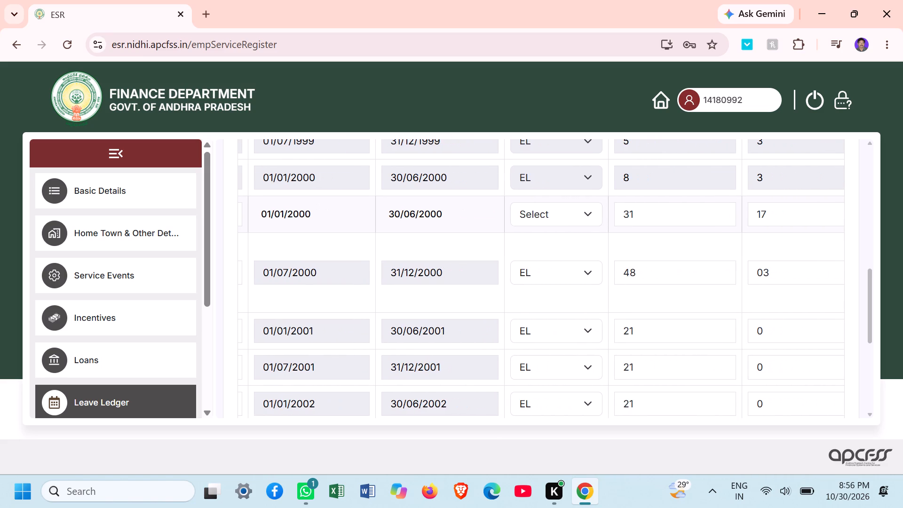
key(Right)
key(Right)
key(Right)
key(Right)
key(Right)
key(Right)
key(Right)
key(Right)
key(Right)
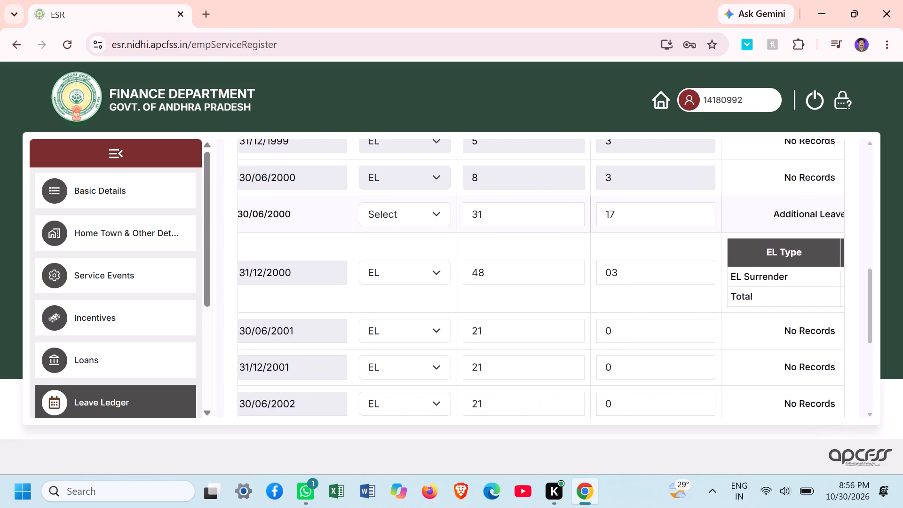
key(Right)
key(Right)
key(Right)
key(Right)
key(Right)
key(Right)
key(Right)
key(Right)
key(Right)
key(Right)
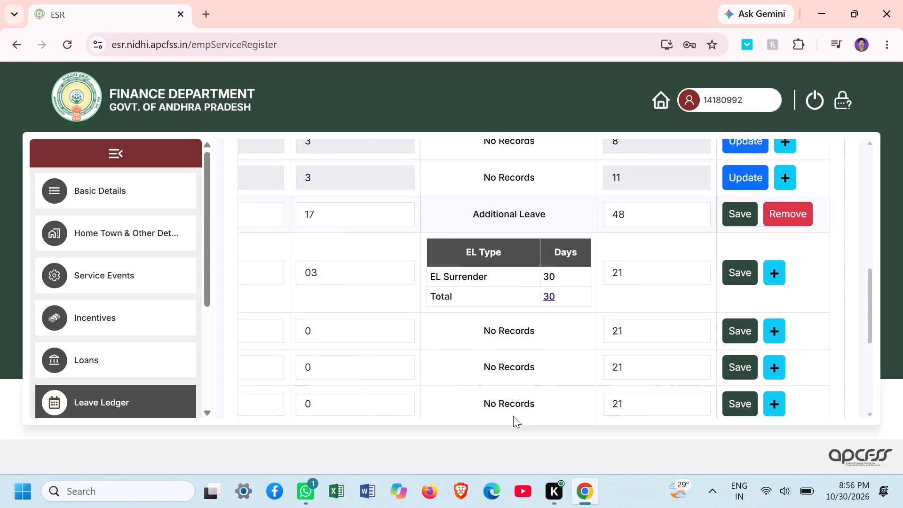
key(Left)
key(Left)
key(Left)
key(Left)
key(Left)
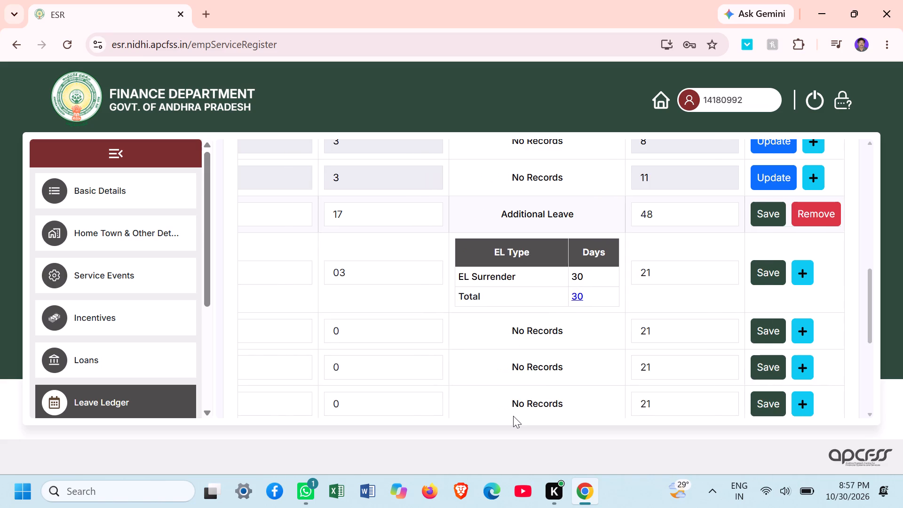
key(Left)
key(Left)
key(Left)
key(Left)
key(Left)
key(Left)
key(Left)
key(Left)
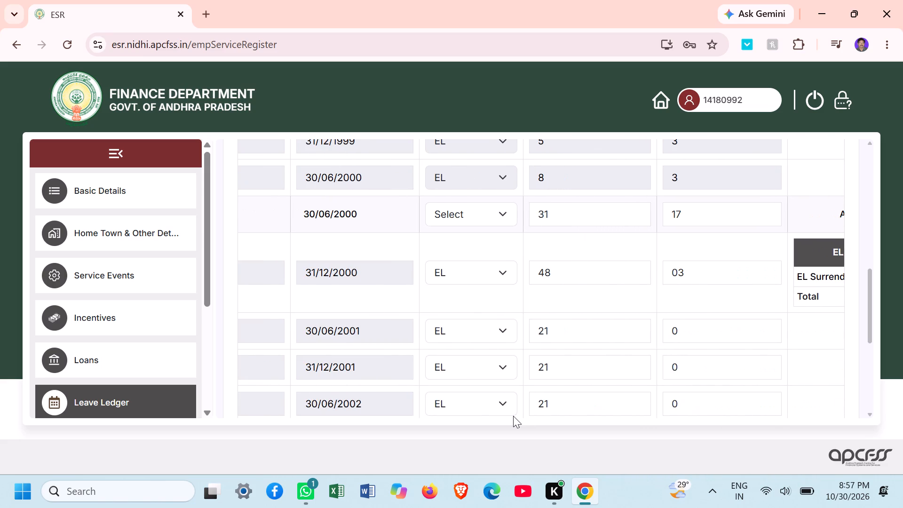
Set the leave type of row 4.1 to Compensatory EL.
click(504, 215)
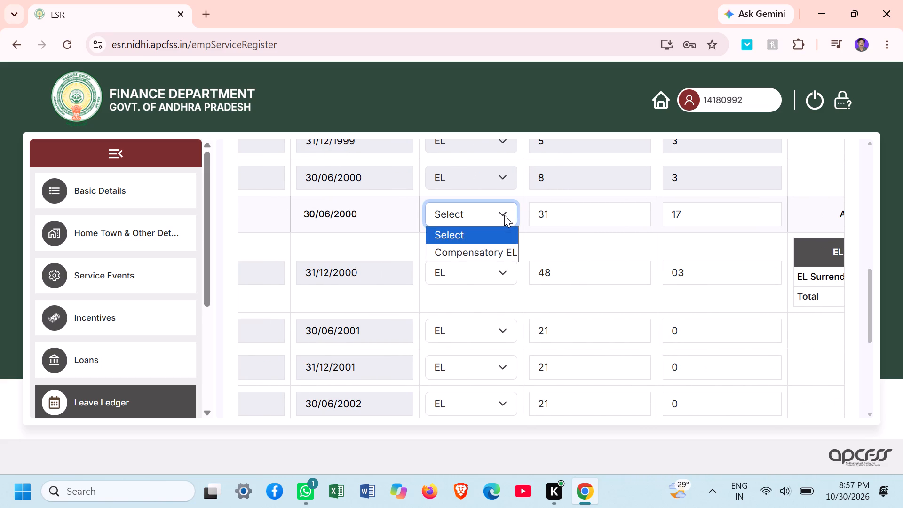
click(483, 250)
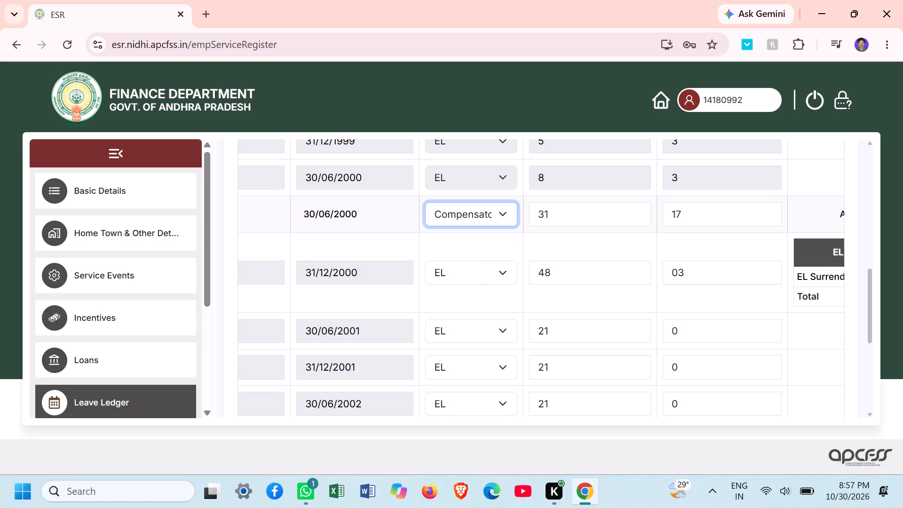
Check the Leaves Earned, Leaves Availed and Balance of row 4.1 against EL row 5.
key(Right)
key(Right)
click(390, 207)
key(Right)
key(Right)
key(Right)
key(Right)
key(Right)
key(Right)
key(Right)
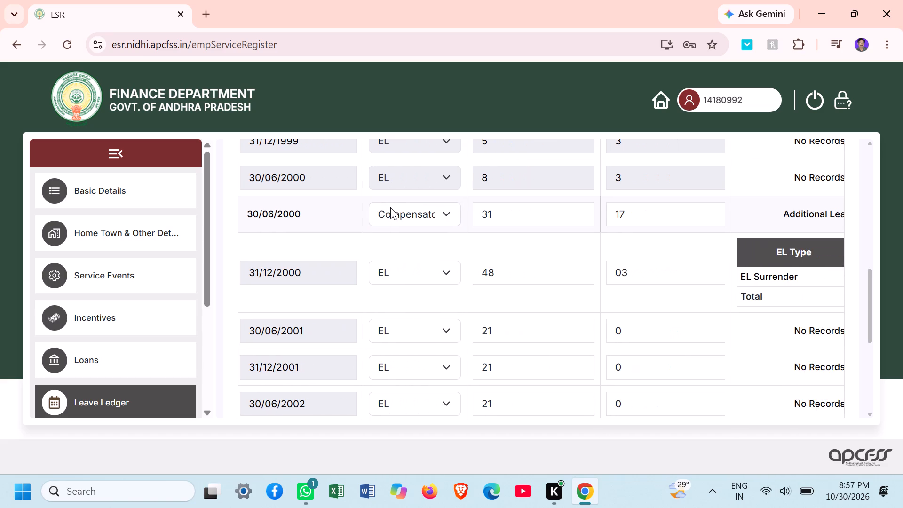
key(Right)
key(Right)
key(Right)
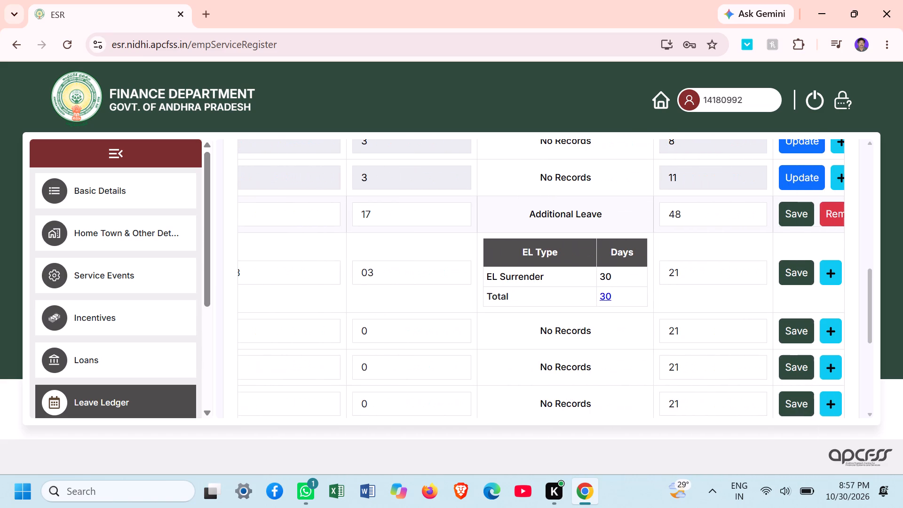
key(Right)
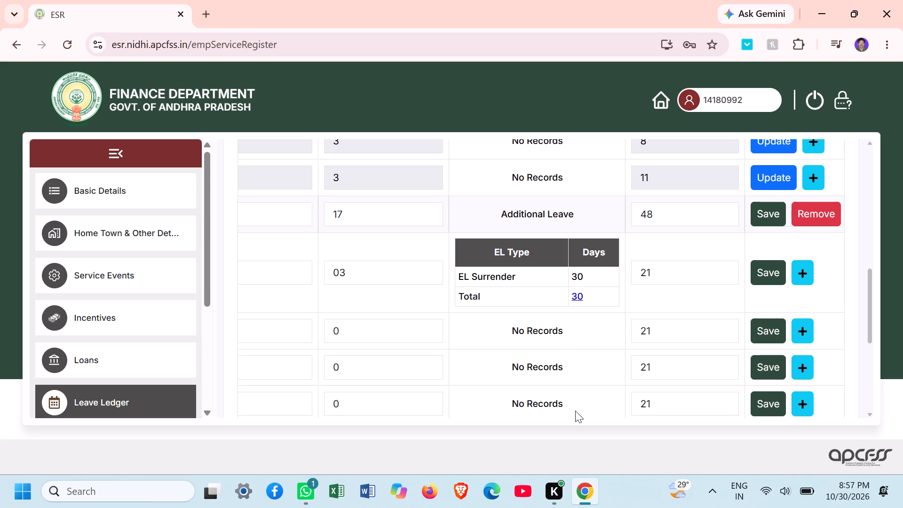
click(415, 218)
key(Left)
key(Left)
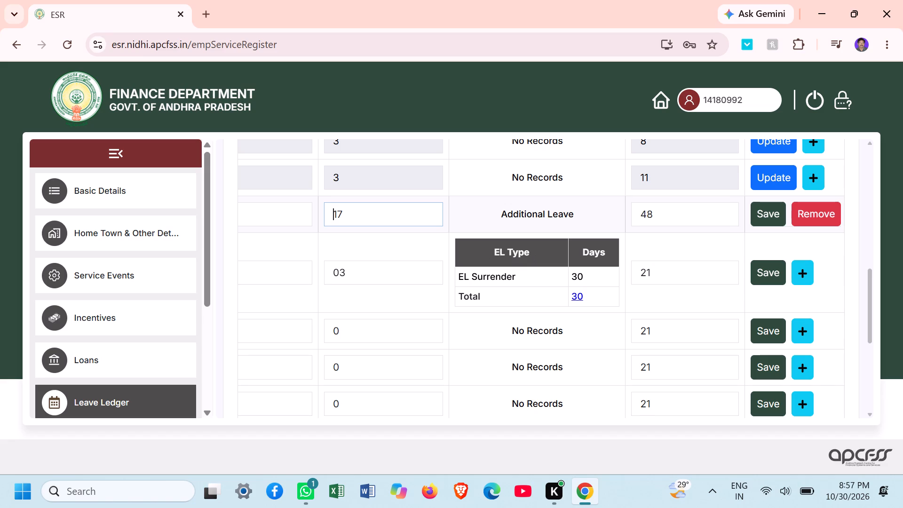
click(488, 222)
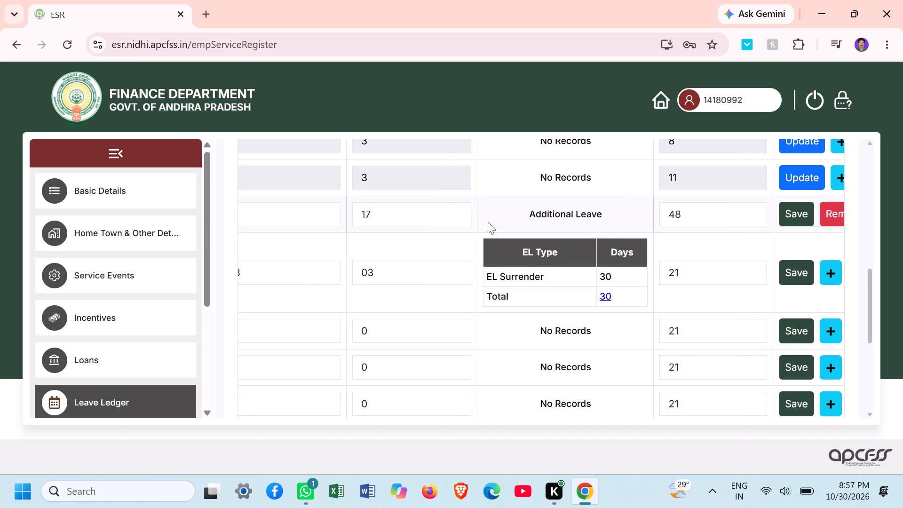
Recheck row 4.1 from its period and leave type through its credit, earned and balance values.
key(Left)
key(Left)
key(Left)
key(Left)
key(Left)
key(Left)
key(Left)
key(Left)
key(Left)
key(Left)
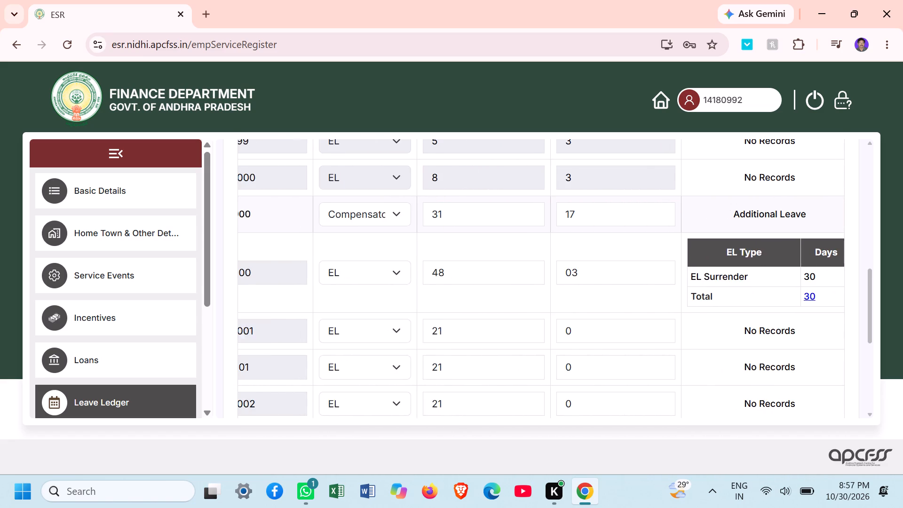
key(Left)
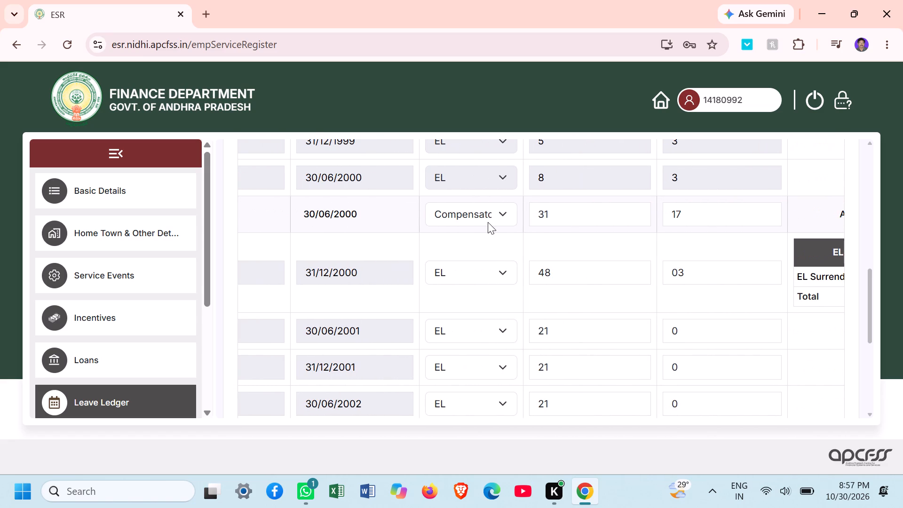
key(Left)
key(Left)
key(Left)
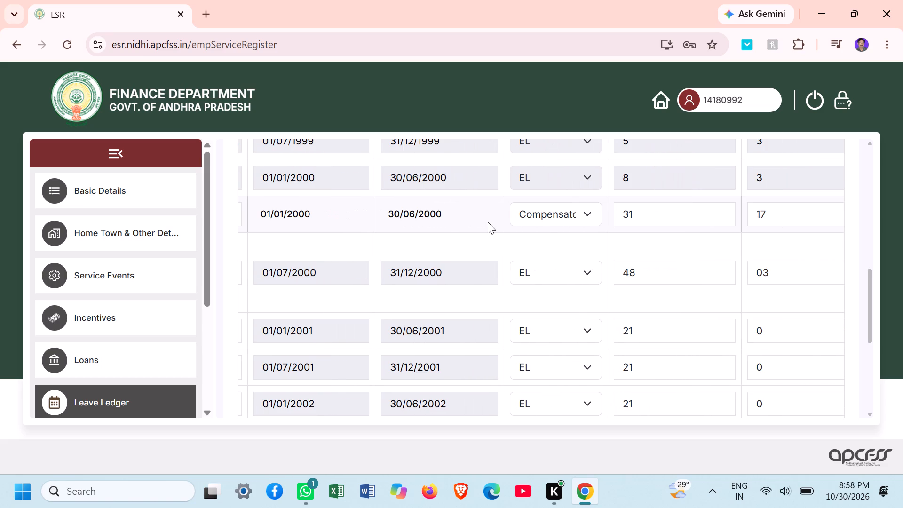
key(Right)
key(Right)
key(Right)
key(Right)
key(Right)
key(Right)
key(Right)
key(Right)
key(Right)
key(Right)
key(Right)
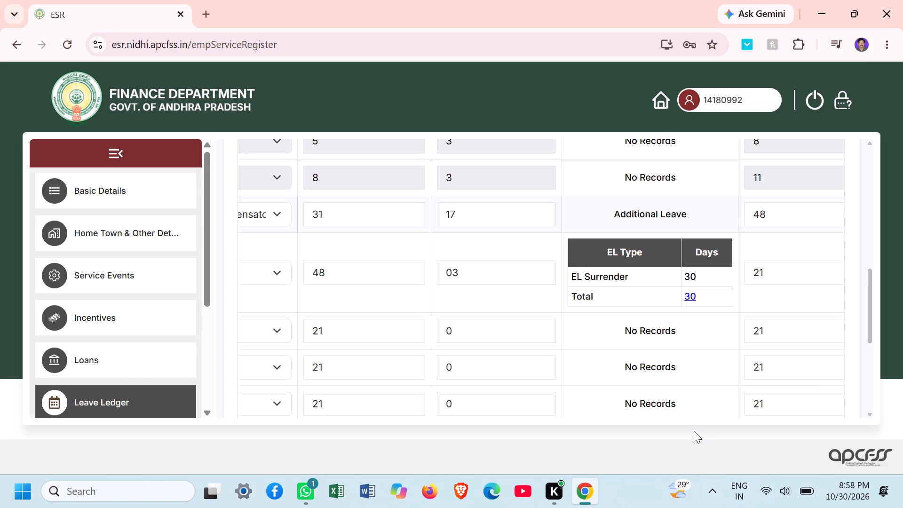
Set the Leaves at Credit of compensatory row 4.1 to 3 and recalculate its balance, keeping 17 as the Leaves Earned.
click(330, 209)
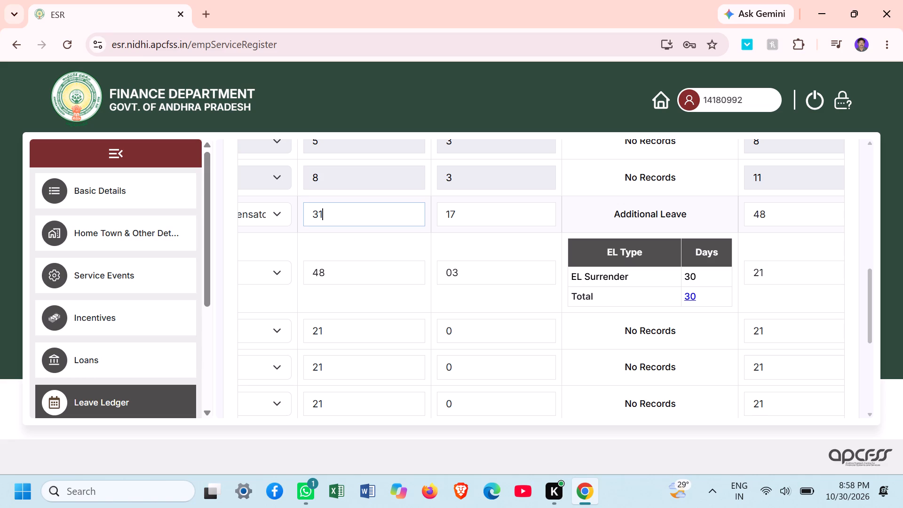
key(BackSpace)
key(BackSpace)
key(3)
key(Right)
click(524, 220)
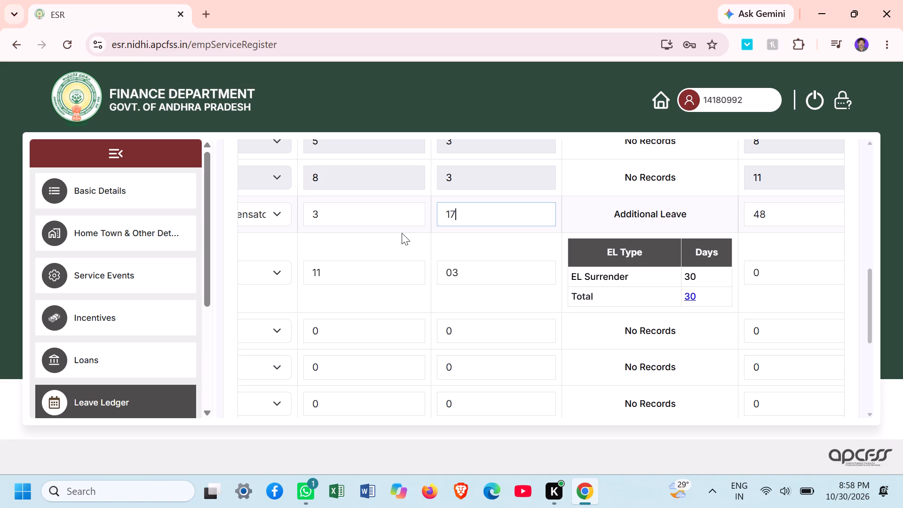
click(822, 262)
click(805, 219)
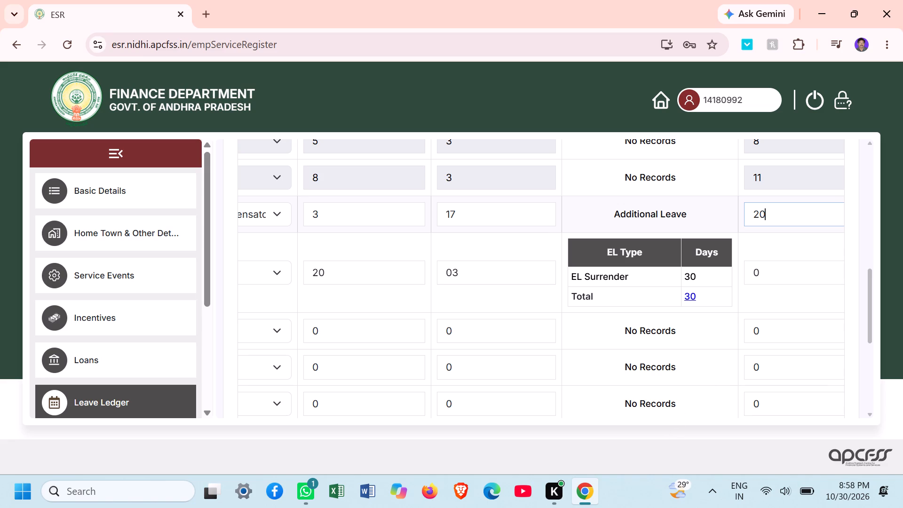
Compare the credit, earned and balance values of EL rows 1 to 4 with those of compensatory row 4.1.
drag(866, 327, 865, 323)
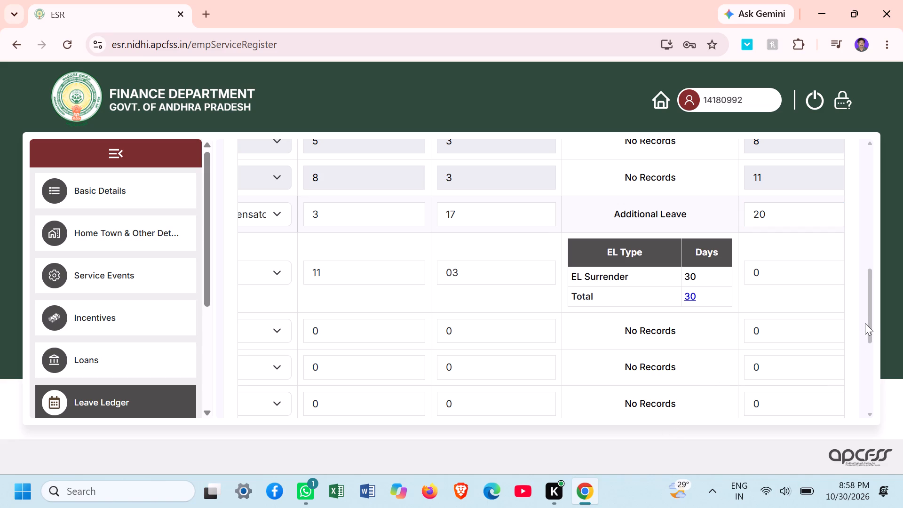
drag(865, 323, 864, 318)
drag(868, 311, 868, 301)
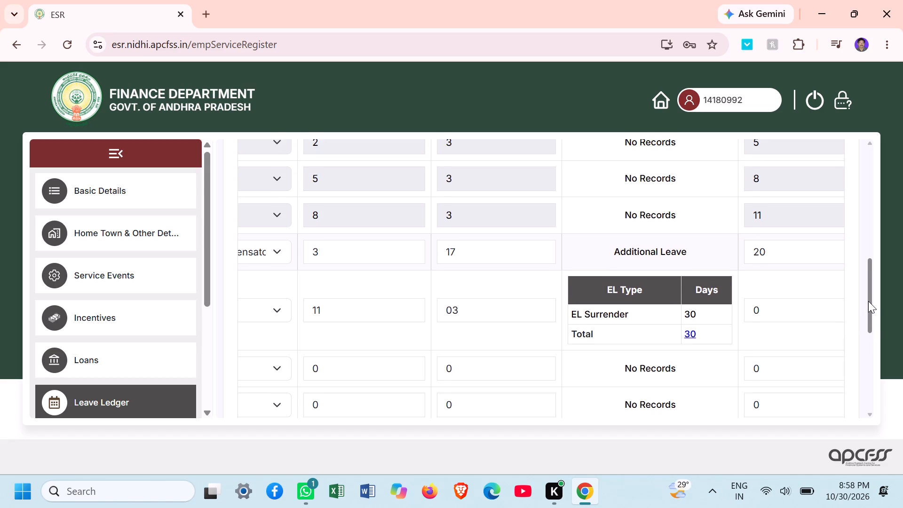
drag(868, 301, 869, 282)
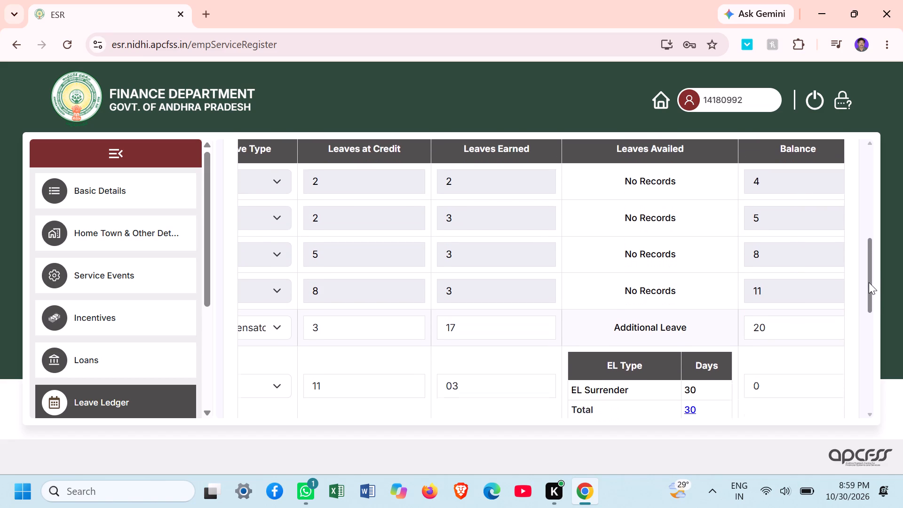
drag(869, 282, 869, 271)
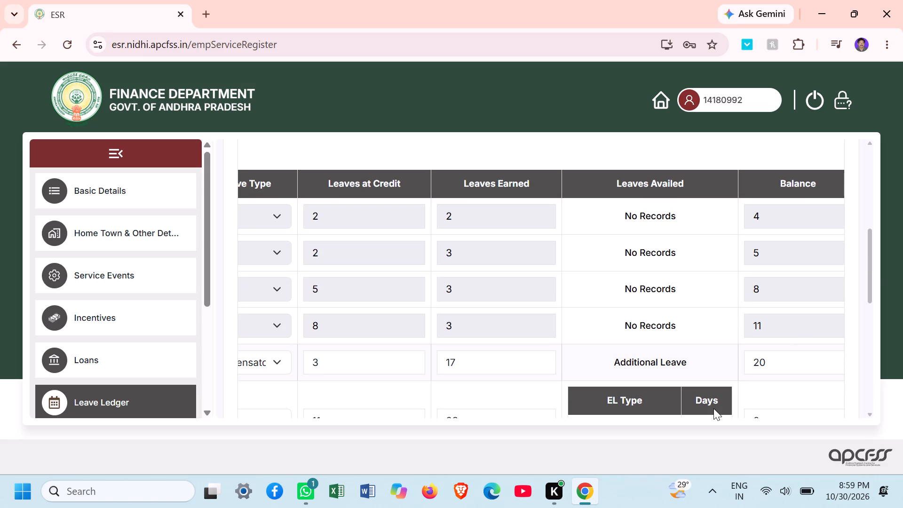
click(783, 331)
Set the Leaves at Credit of compensatory row 4.1 to 11 and recalculate its balance, keeping 17 as the Leaves Earned.
click(350, 366)
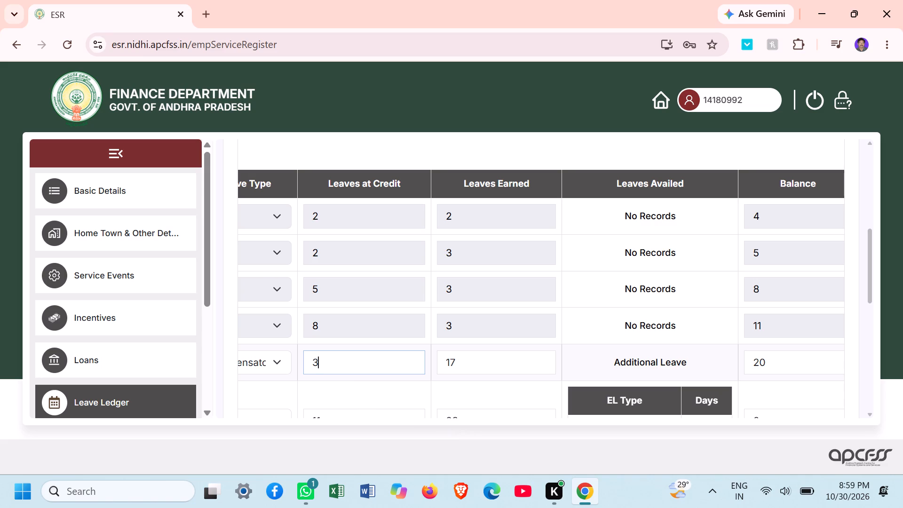
key(BackSpace)
key(BackSpace)
text(11)
click(473, 363)
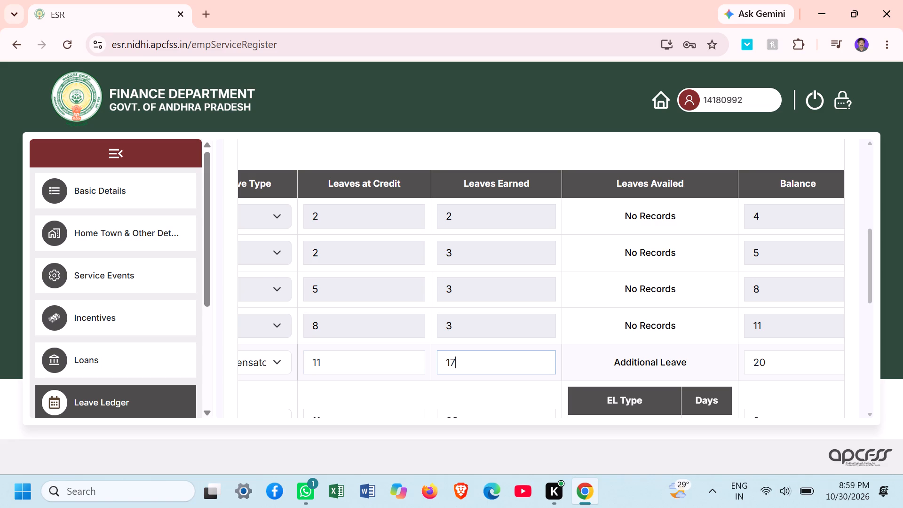
click(595, 356)
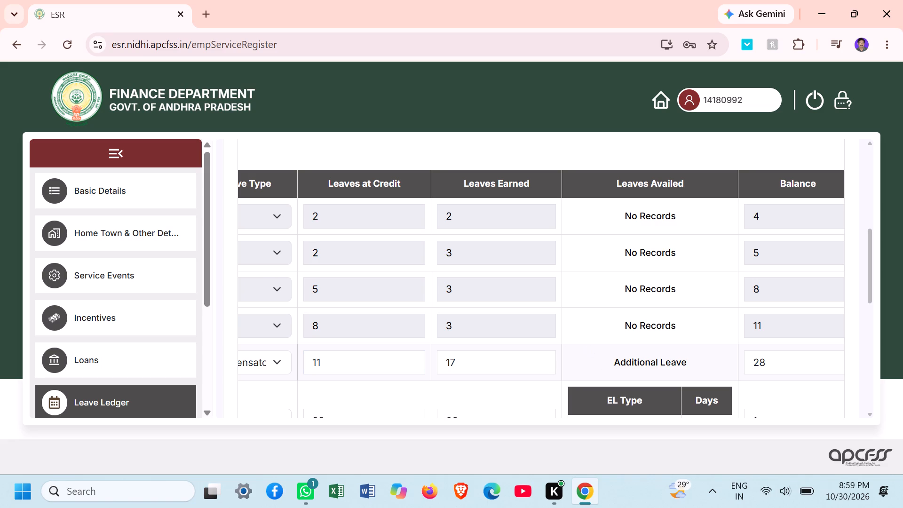
click(620, 366)
Check how row 4.1's balance carries into the EL rows below, and save compensatory row 4.1.
drag(871, 292, 869, 308)
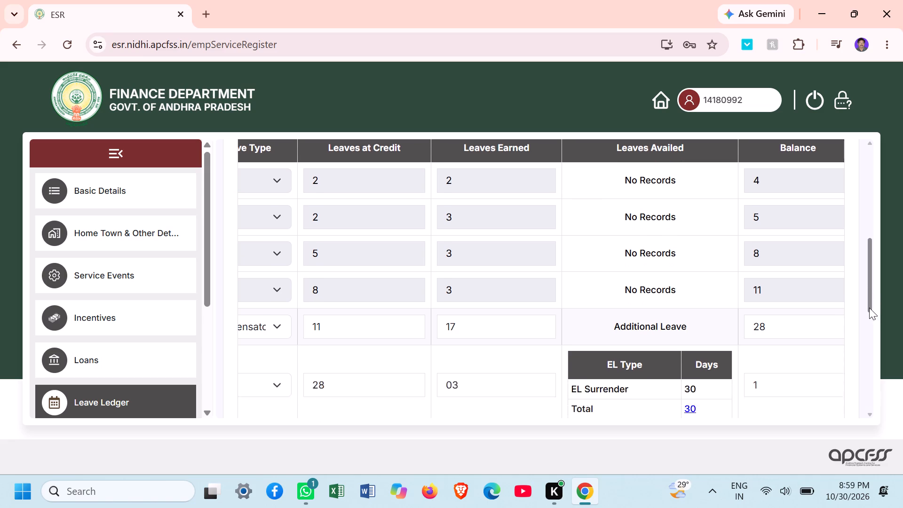
drag(869, 308, 866, 315)
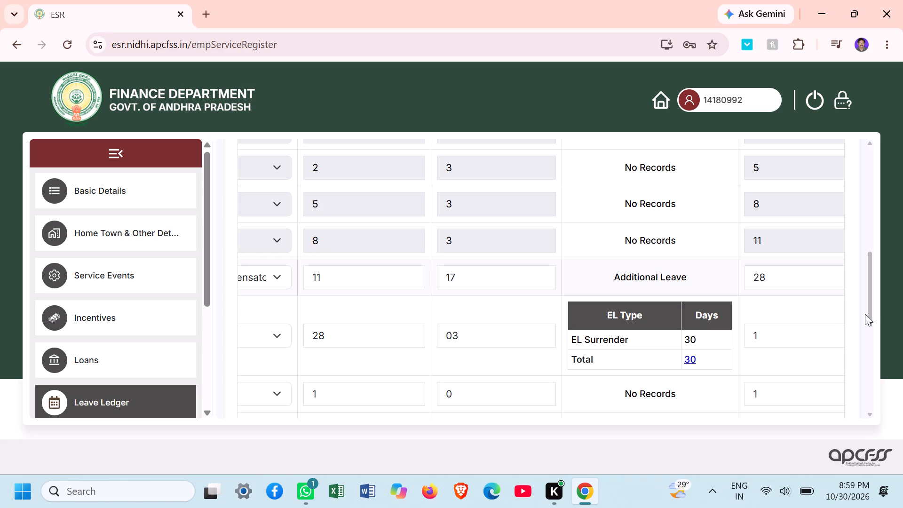
click(870, 310)
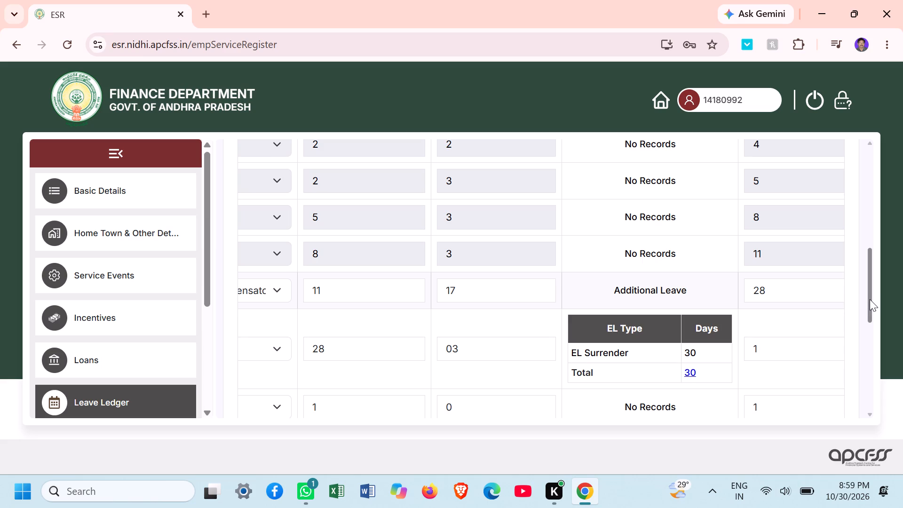
drag(870, 299, 869, 312)
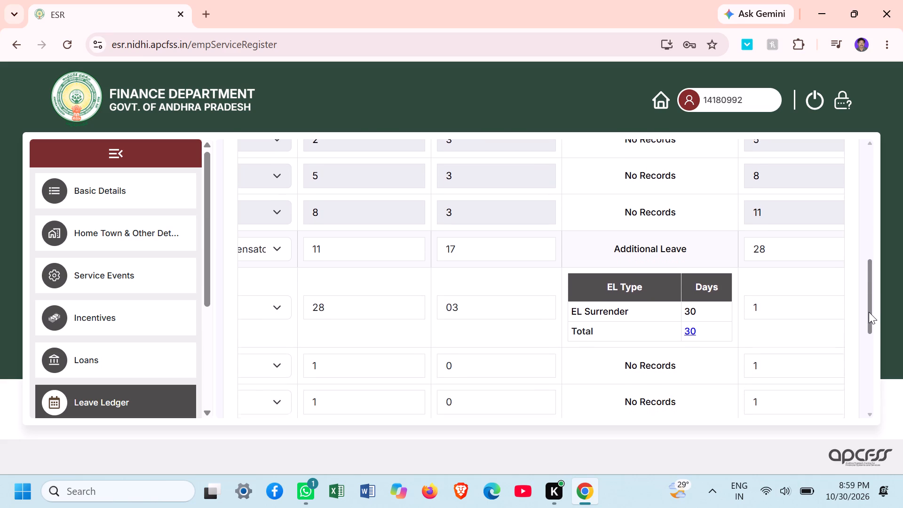
drag(869, 312, 869, 313)
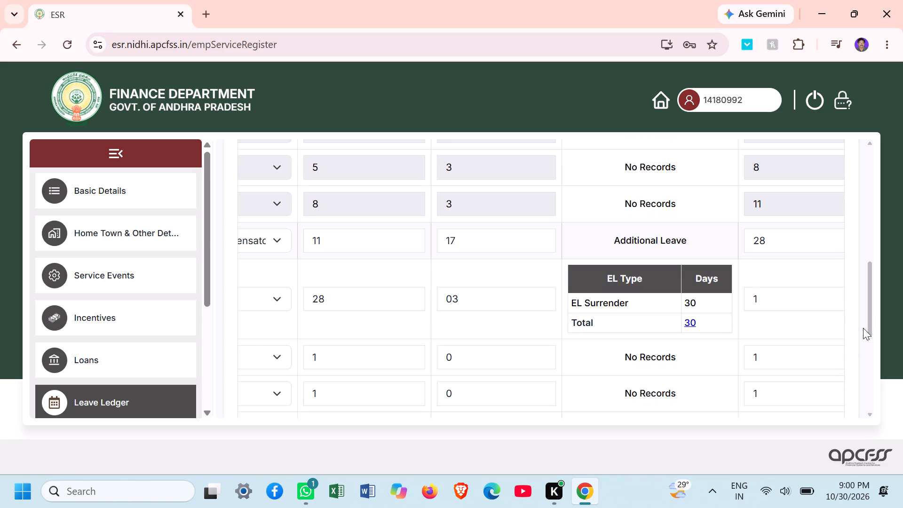
click(870, 326)
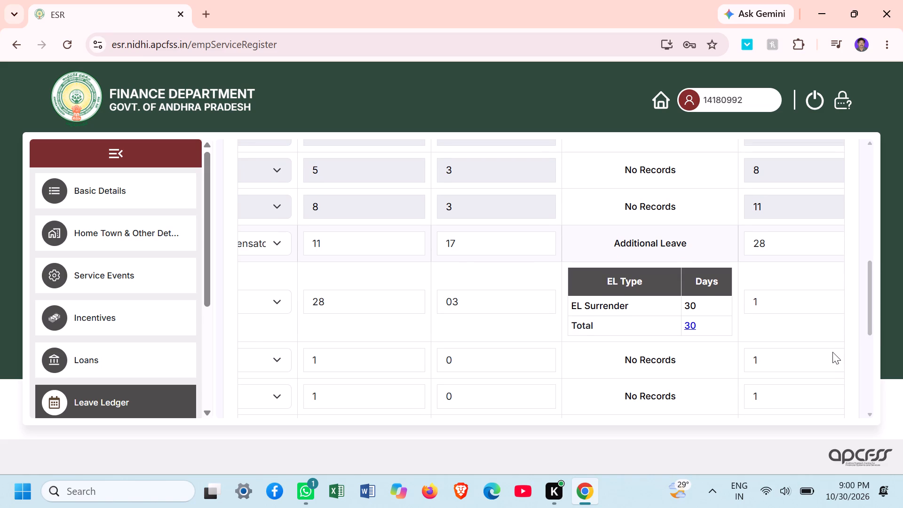
click(659, 284)
key(Right)
key(Right)
key(Right)
key(Right)
key(Right)
key(Right)
key(Right)
key(Right)
key(Right)
key(Right)
key(Right)
key(Right)
key(Right)
key(Right)
key(Right)
key(Right)
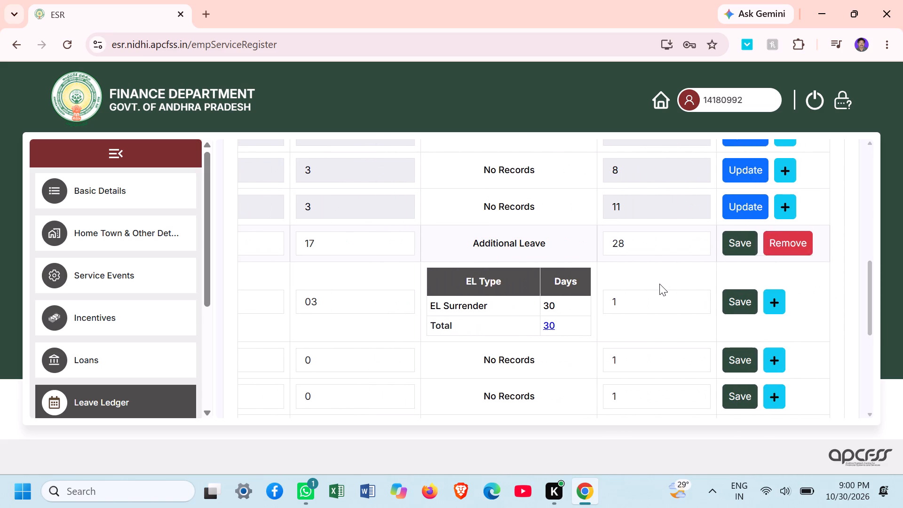
click(748, 244)
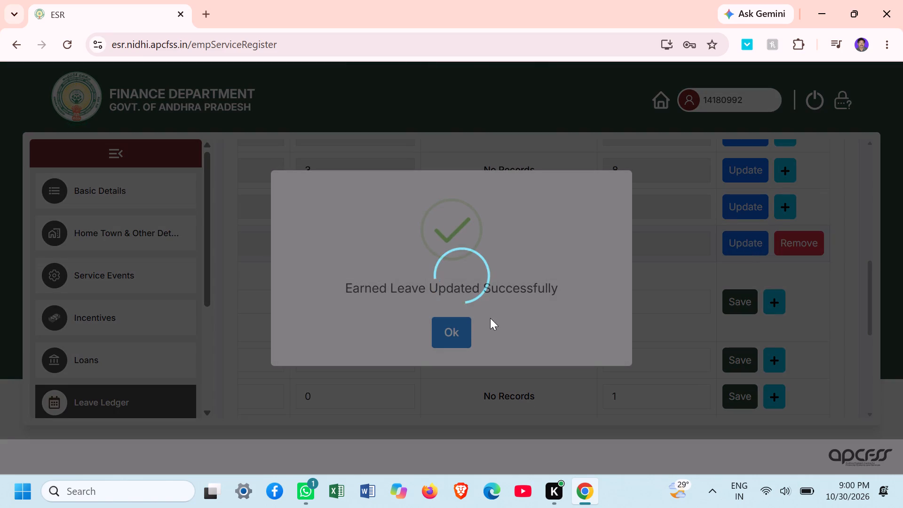
click(463, 329)
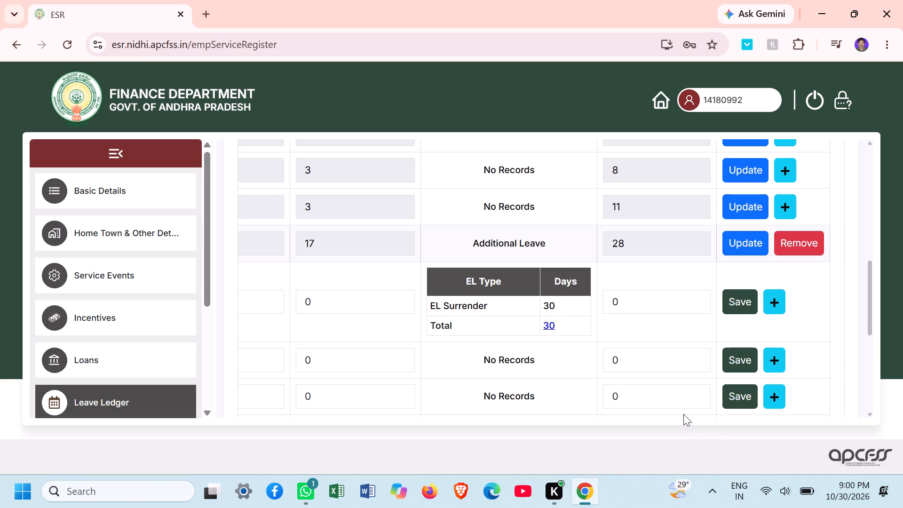
Enter 03 as the Leaves Earned of EL row 5 for the period ending 31/12/2000 and recalculate its balance.
key(Left)
click(357, 241)
key(Left)
key(Left)
key(Left)
key(Left)
key(Left)
key(Left)
key(Left)
key(Left)
key(Left)
key(Left)
key(Left)
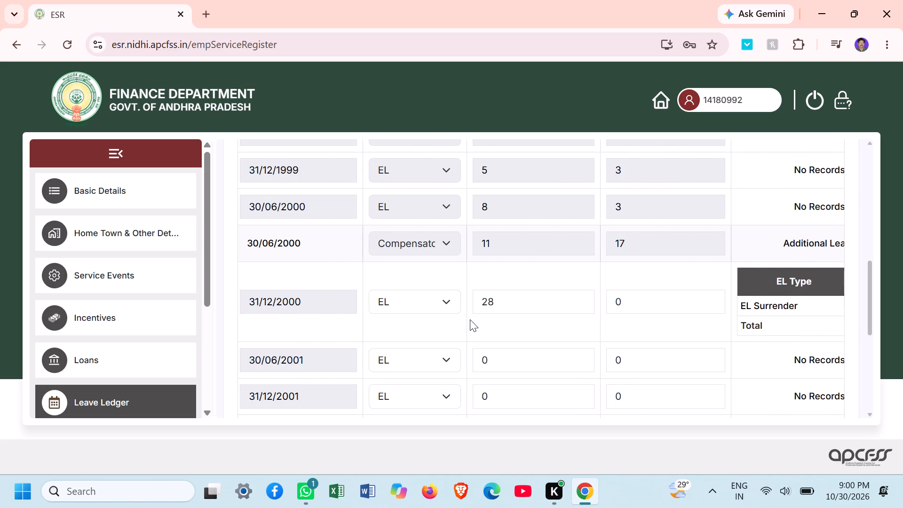
click(628, 304)
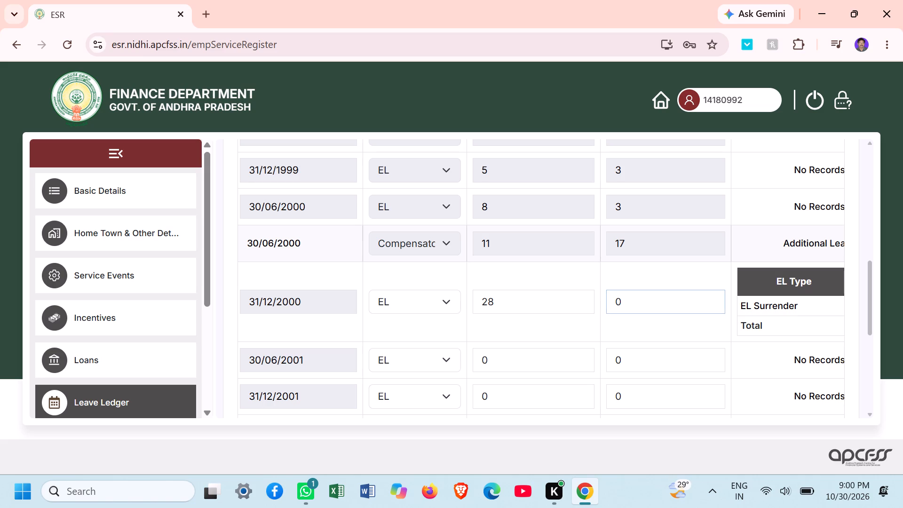
key(3)
click(767, 283)
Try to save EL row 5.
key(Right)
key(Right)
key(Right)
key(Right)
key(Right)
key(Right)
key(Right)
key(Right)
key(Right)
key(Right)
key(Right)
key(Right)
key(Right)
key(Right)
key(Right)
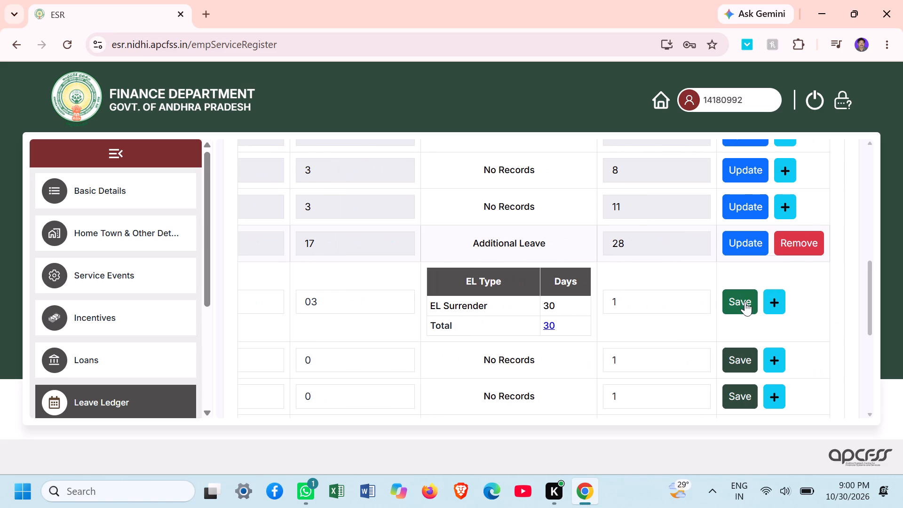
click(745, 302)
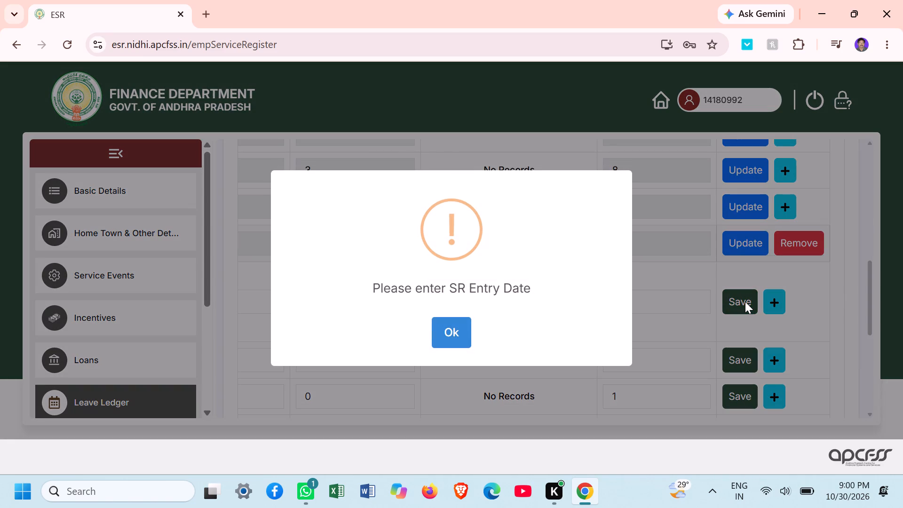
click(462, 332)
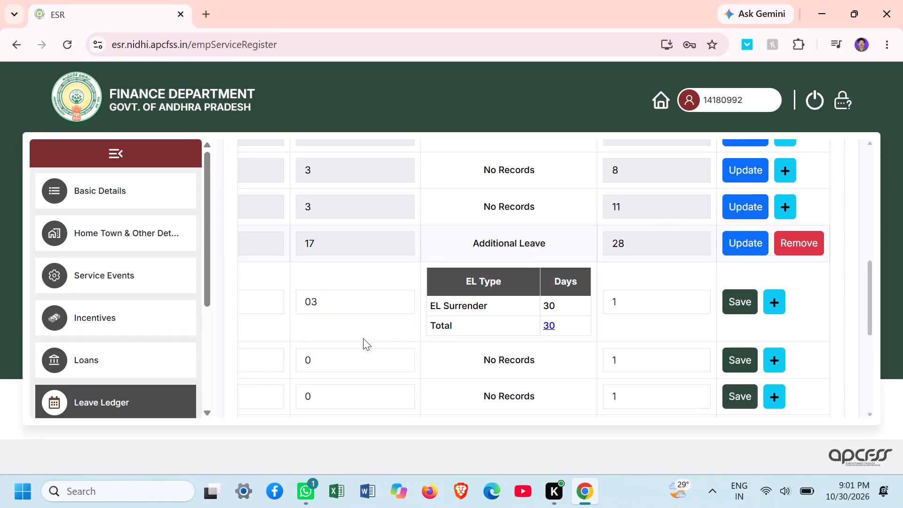
Set the SR Entry Date of EL row 5 to 09/12/2000.
click(436, 280)
key(Left)
key(Left)
key(Left)
key(Left)
key(Left)
key(Left)
key(Left)
key(Left)
key(Left)
key(Left)
key(Left)
key(Left)
key(Left)
key(Left)
key(Left)
key(Left)
key(Left)
key(Left)
key(Left)
key(Left)
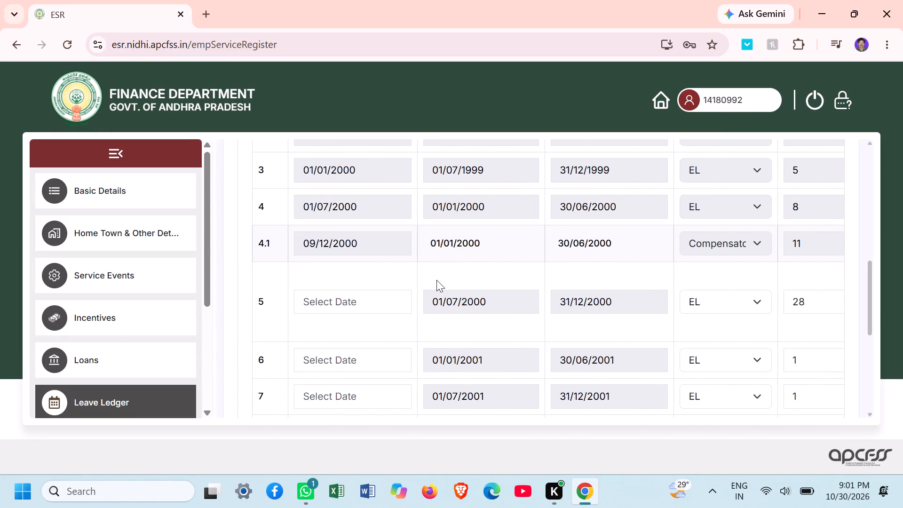
click(394, 303)
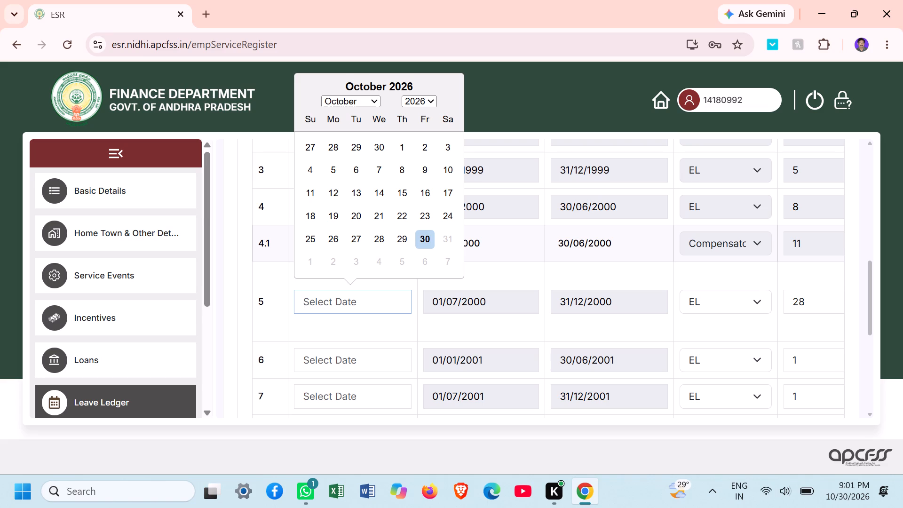
click(339, 332)
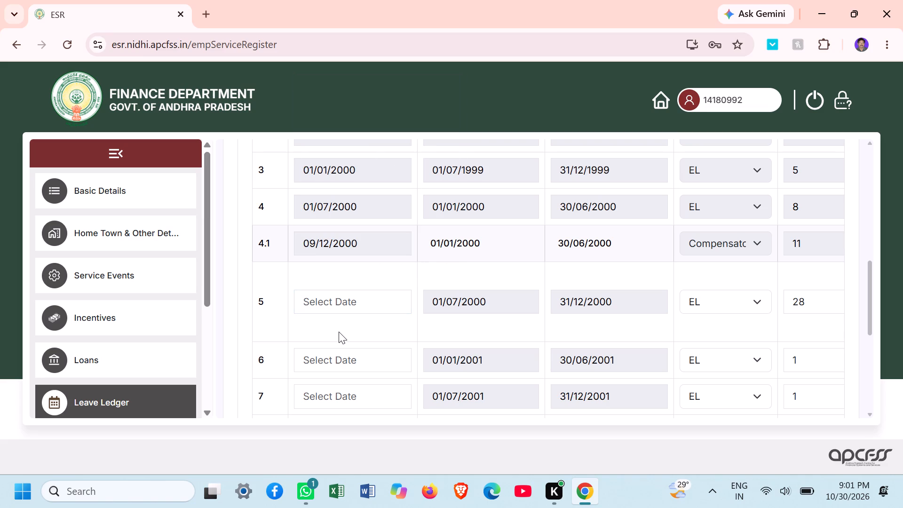
click(357, 303)
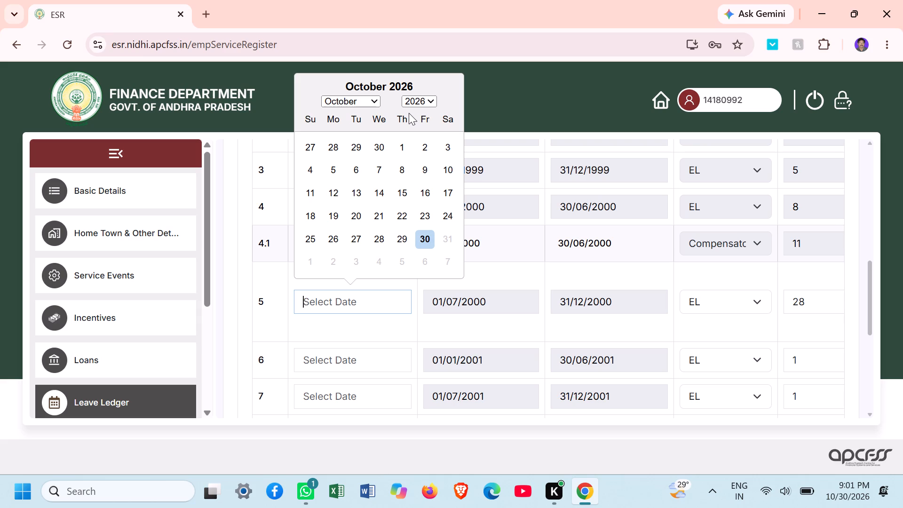
click(381, 313)
click(380, 328)
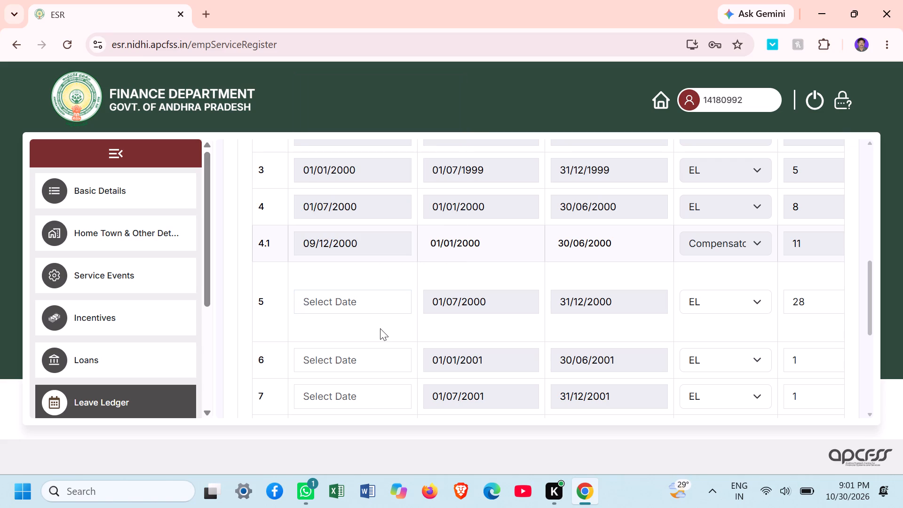
click(370, 301)
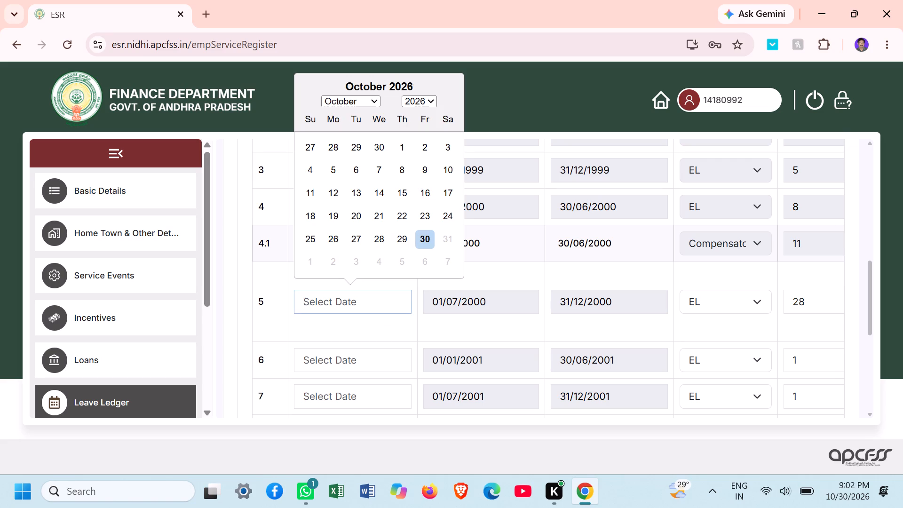
click(432, 104)
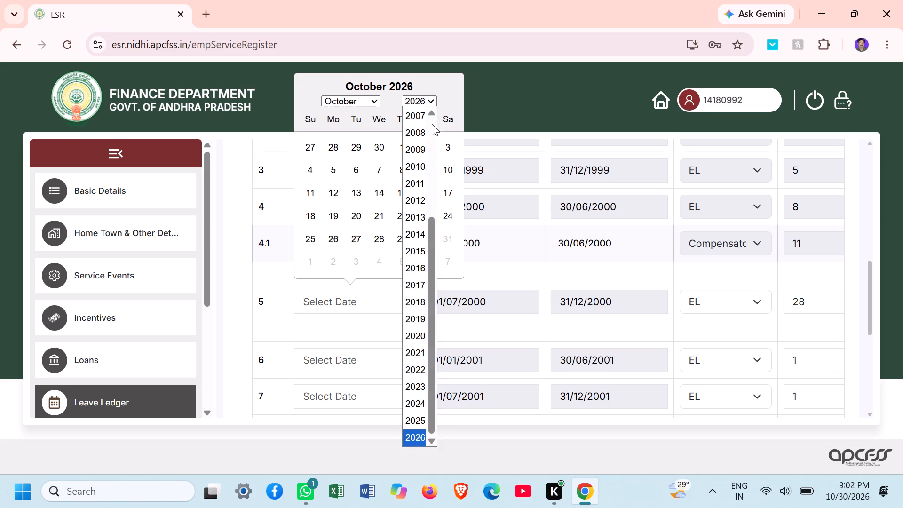
triple_click(429, 113)
double_click(429, 113)
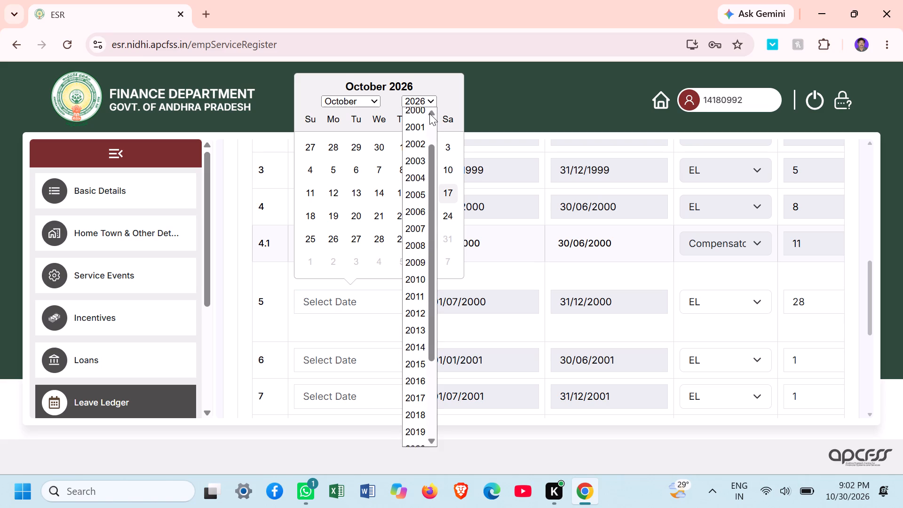
click(420, 136)
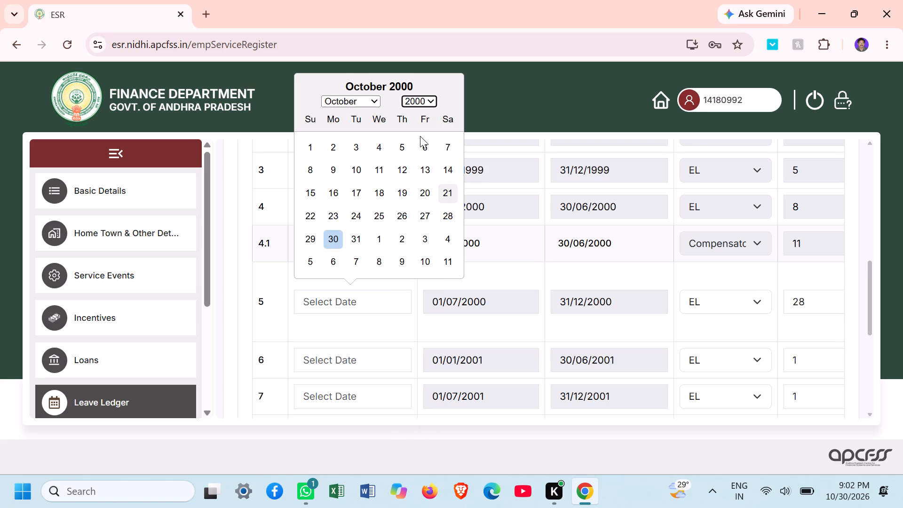
click(375, 98)
click(339, 295)
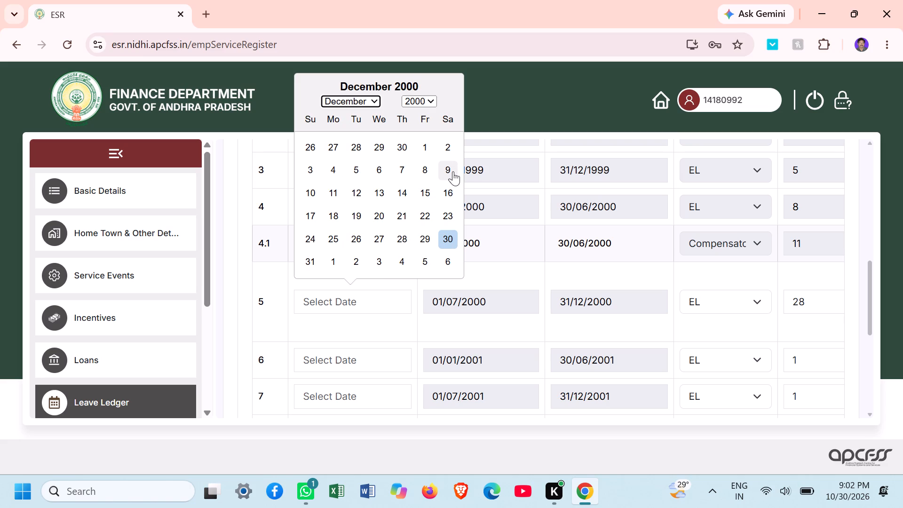
click(450, 172)
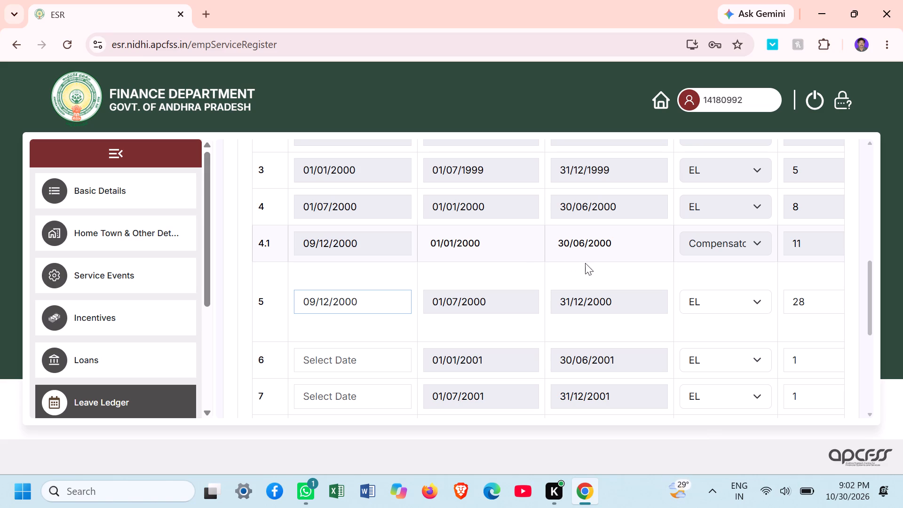
Save EL row 5 for the period ending 31/12/2000.
click(644, 300)
key(Right)
key(Right)
key(Right)
key(Right)
key(Right)
key(Right)
key(Right)
key(Right)
key(Right)
key(Right)
key(Right)
key(Right)
key(Right)
key(Right)
key(Right)
key(Right)
key(Right)
key(Right)
key(Right)
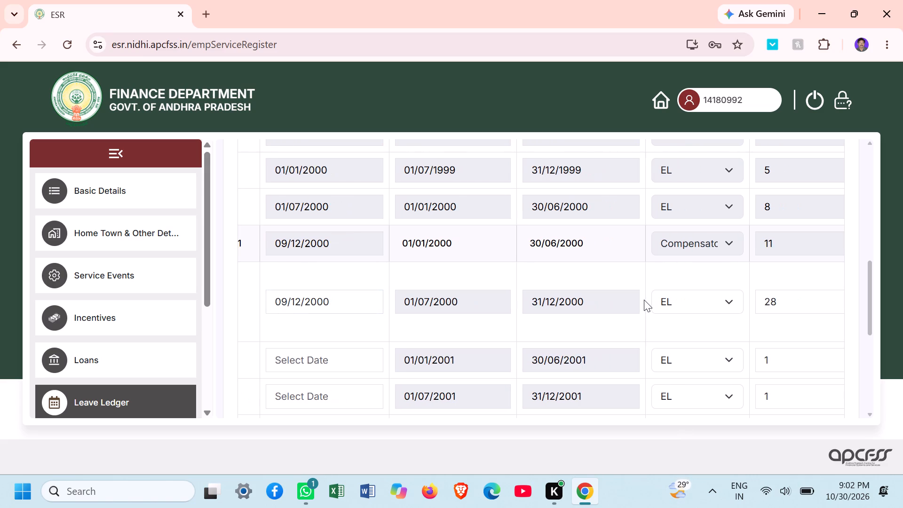
key(Right)
key(Right)
key(Right)
key(Right)
key(Right)
key(Right)
key(Right)
key(Right)
key(Right)
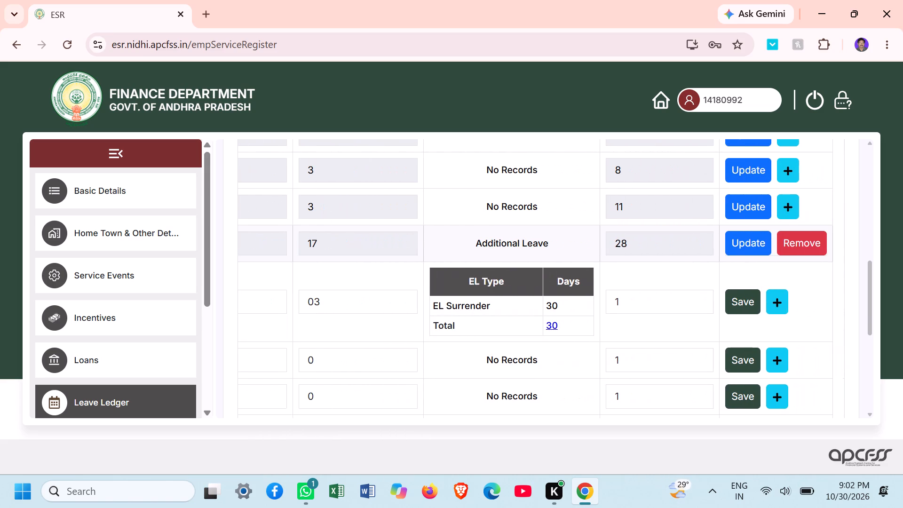
click(741, 301)
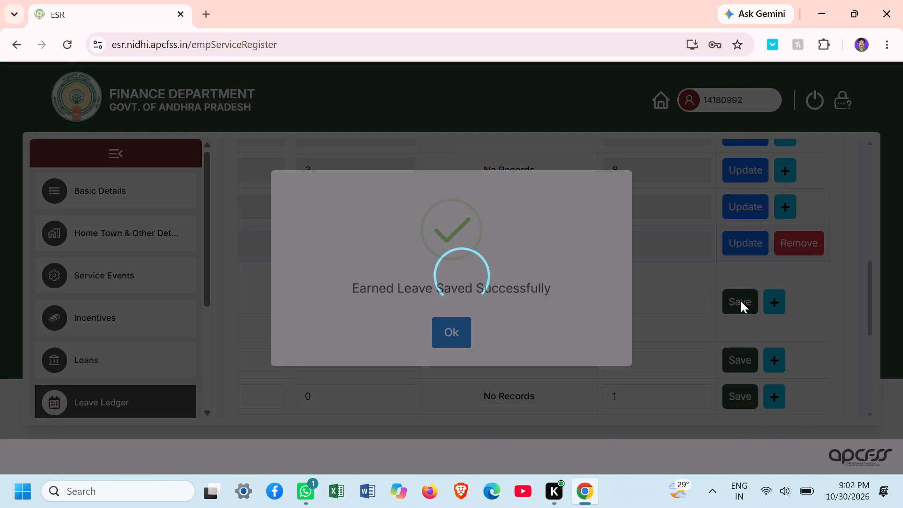
click(453, 337)
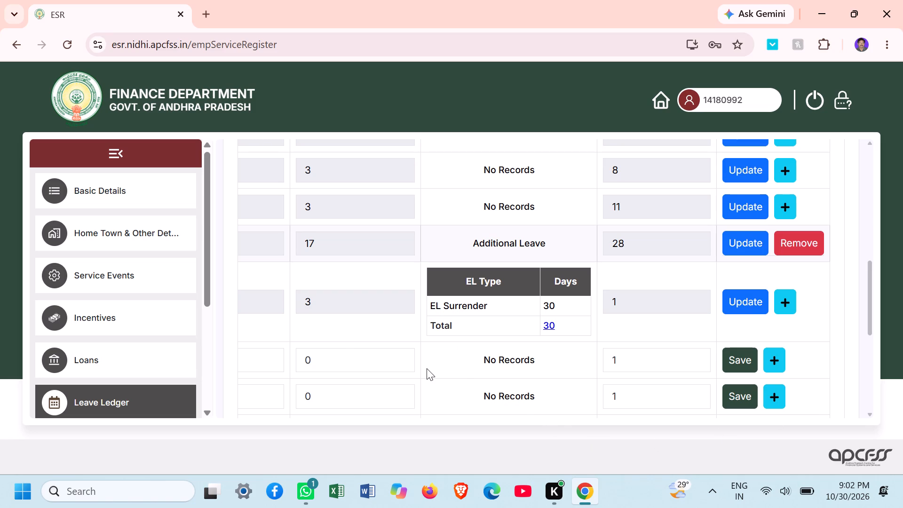
Review saved EL row 5 and the unsaved EL rows below it, from their entry dates across to their balances.
click(376, 364)
key(Left)
key(Left)
key(Left)
key(Left)
key(Left)
key(Left)
key(Left)
key(Left)
key(Left)
click(381, 295)
key(Down)
key(Down)
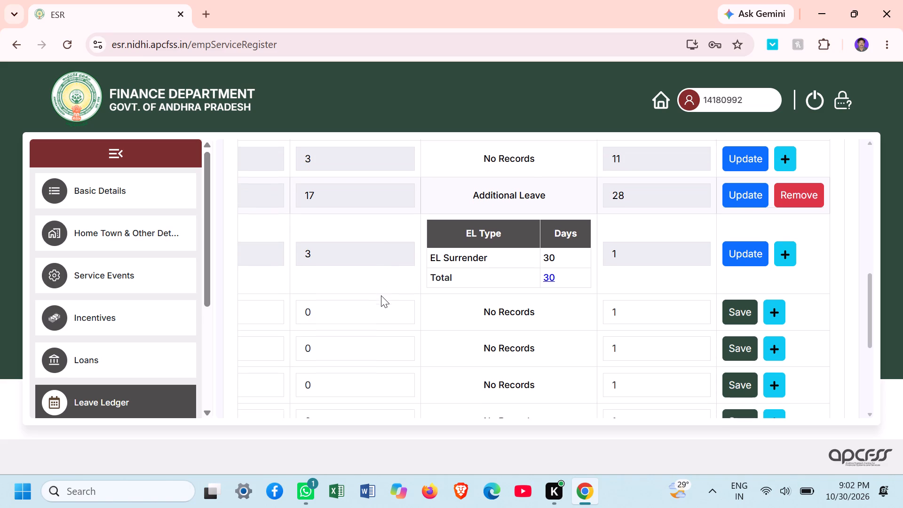
key(Left)
key(Left)
key(Left)
key(Left)
key(Left)
key(Left)
key(Left)
key(Left)
key(Left)
key(Left)
key(Left)
key(Left)
key(Left)
key(Left)
key(Left)
key(Left)
key(Left)
key(Left)
key(Left)
key(Left)
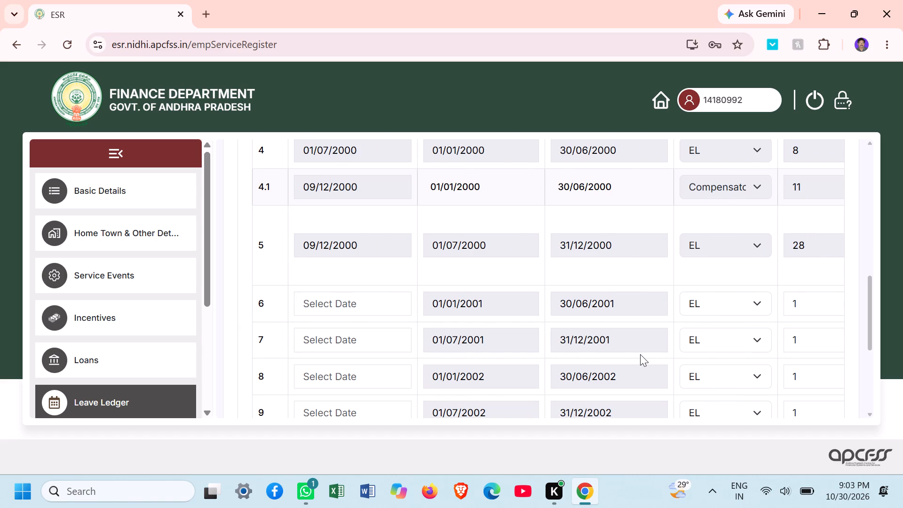
key(Right)
key(Right)
key(Right)
key(Right)
key(Right)
key(Right)
key(Right)
key(Right)
key(Right)
key(Right)
key(Right)
key(Right)
key(Right)
key(Right)
key(Right)
key(Right)
key(Right)
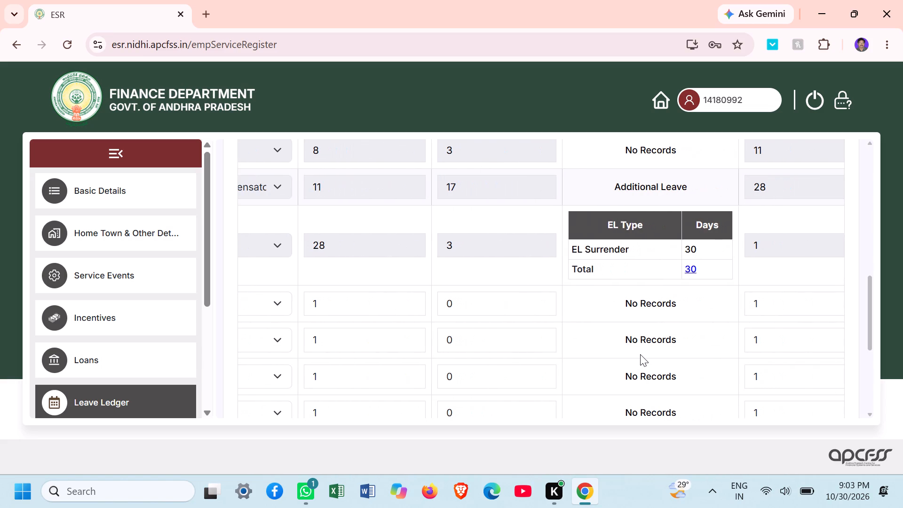
key(Left)
key(Left)
key(Left)
key(Left)
key(Left)
key(Left)
key(Left)
key(Left)
key(Left)
key(Left)
key(Left)
key(Left)
key(Left)
key(Left)
key(Left)
key(Left)
key(Left)
key(Left)
key(Left)
key(Left)
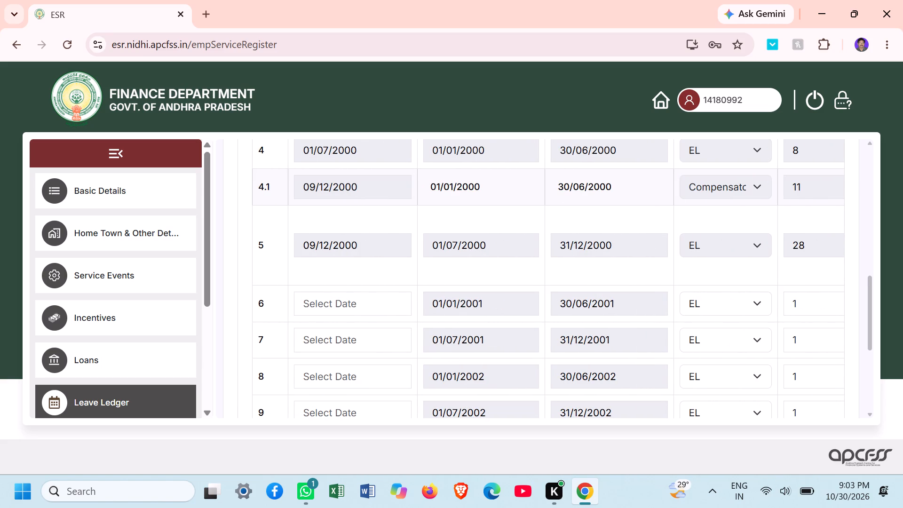
Set the SR Entry Date of EL row 6 to 01/07/2001.
key(Down)
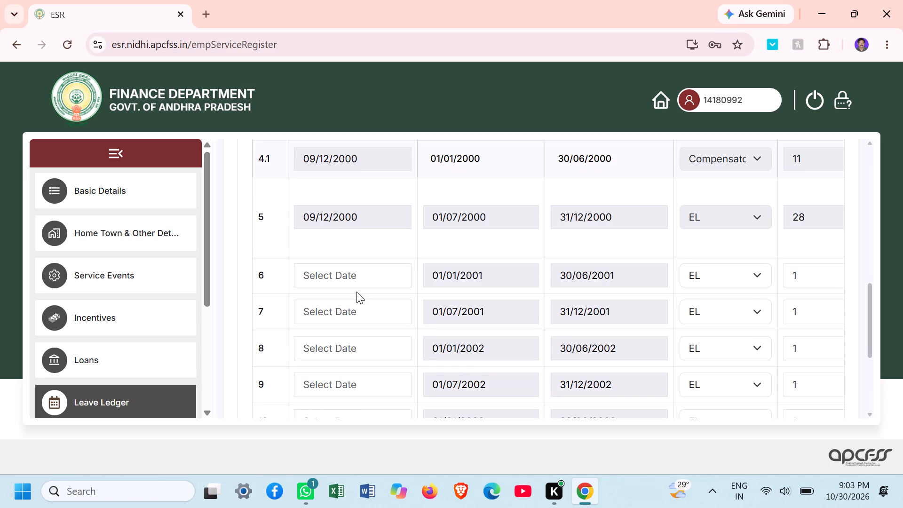
click(361, 278)
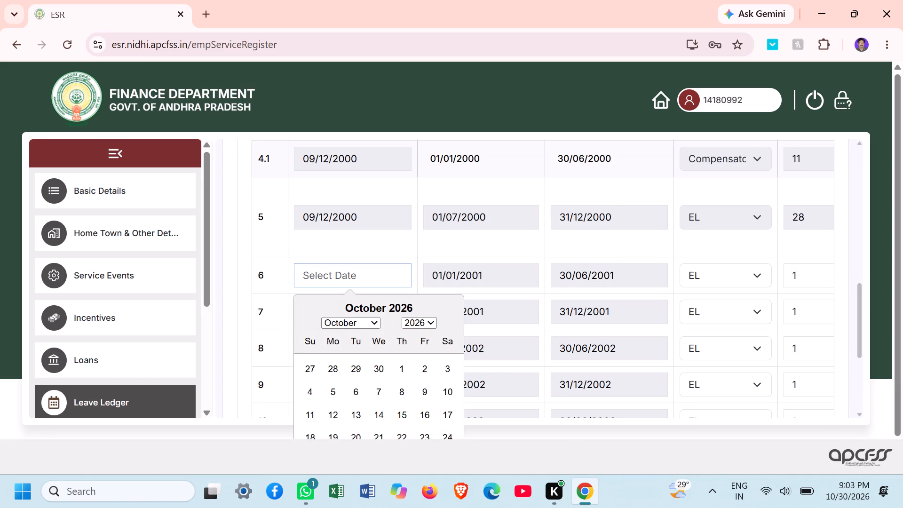
click(429, 322)
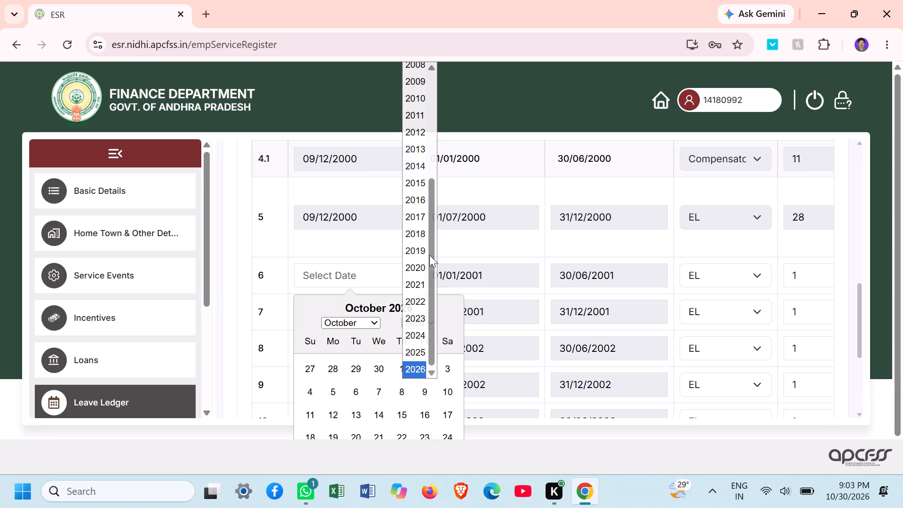
drag(429, 255, 428, 172)
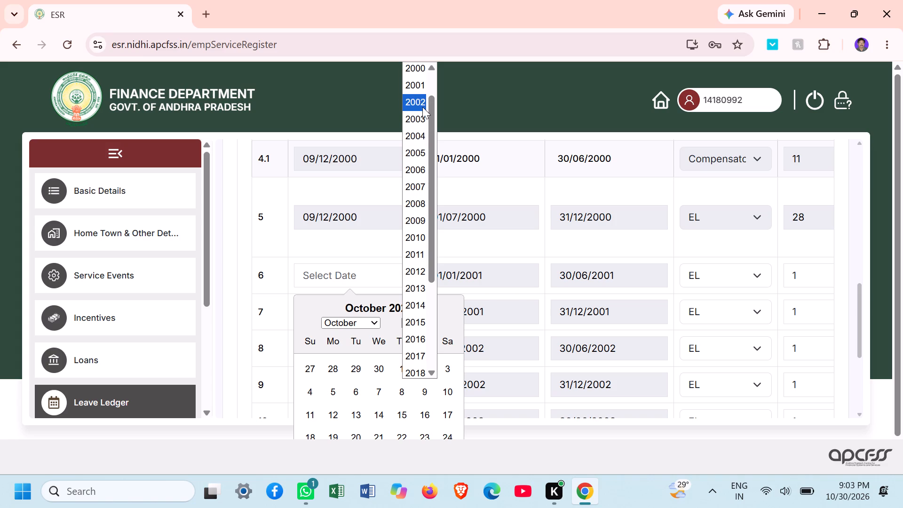
click(419, 92)
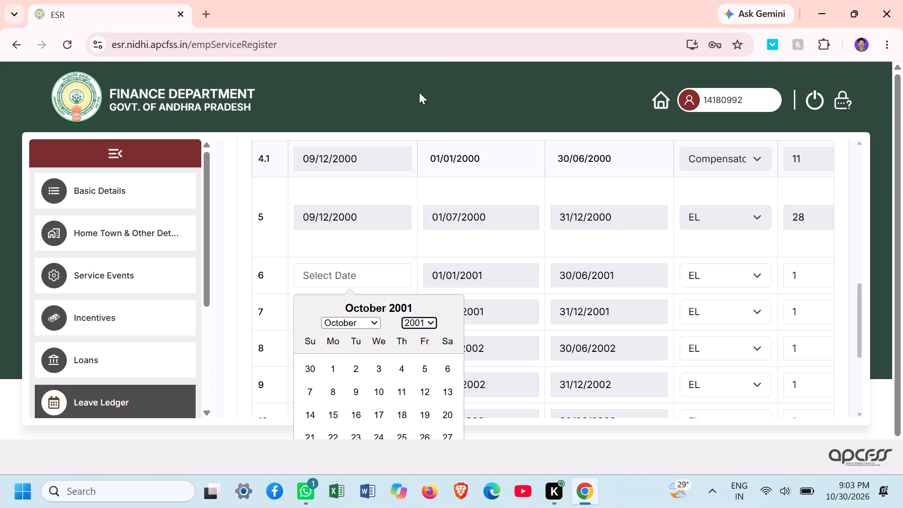
click(377, 323)
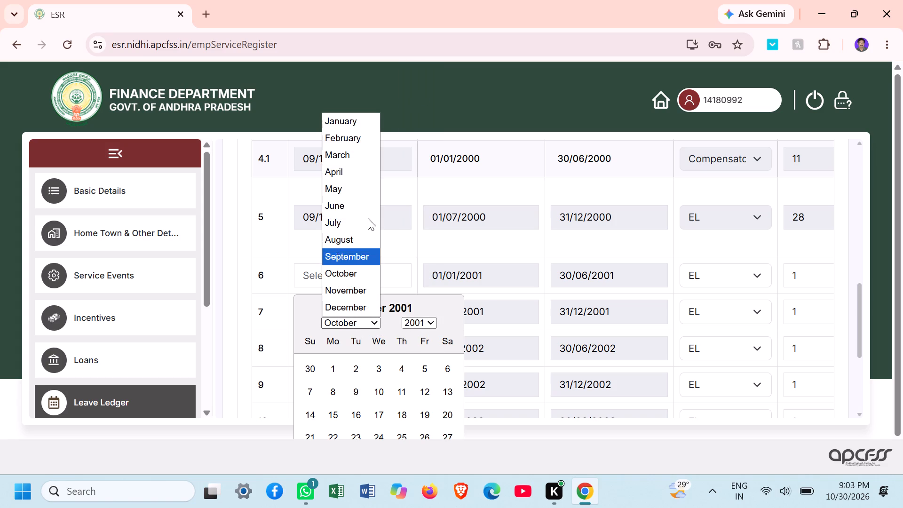
click(364, 203)
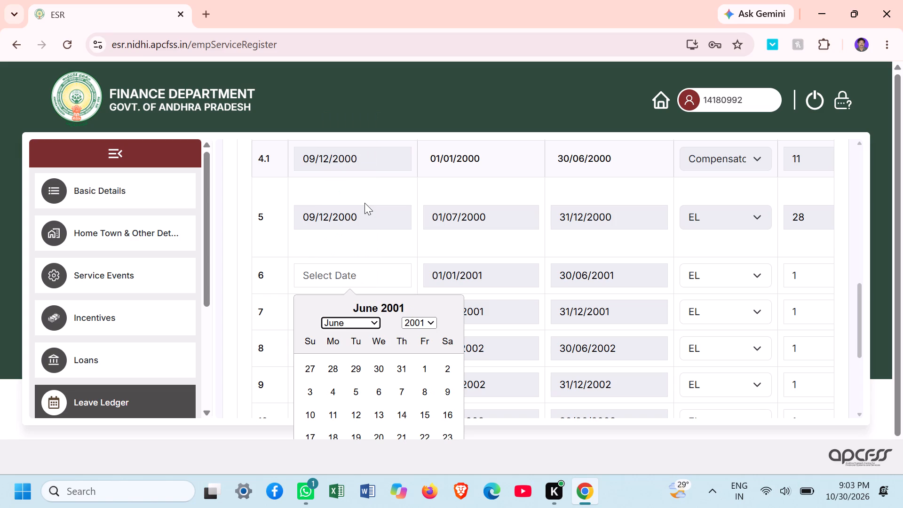
click(369, 325)
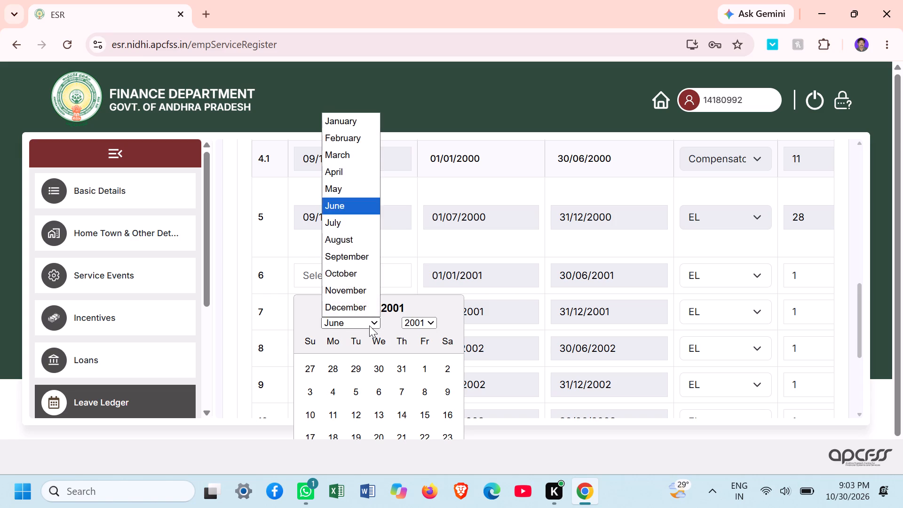
click(346, 223)
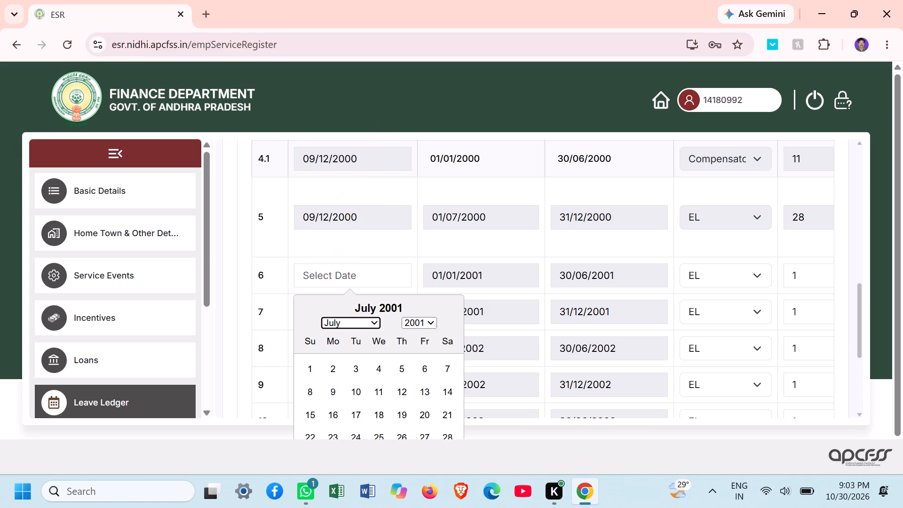
click(309, 373)
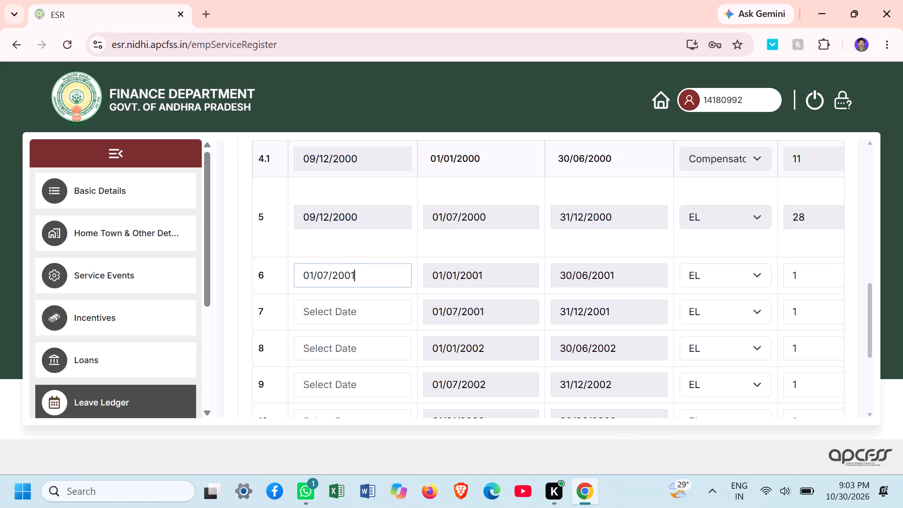
Enter 03 as the Leaves Earned of EL row 6 for the period ending 30/06/2001 and recalculate its balance.
click(656, 283)
key(Right)
key(Right)
key(Right)
key(Right)
key(Right)
key(Right)
key(Right)
key(Right)
key(Right)
key(Right)
key(Right)
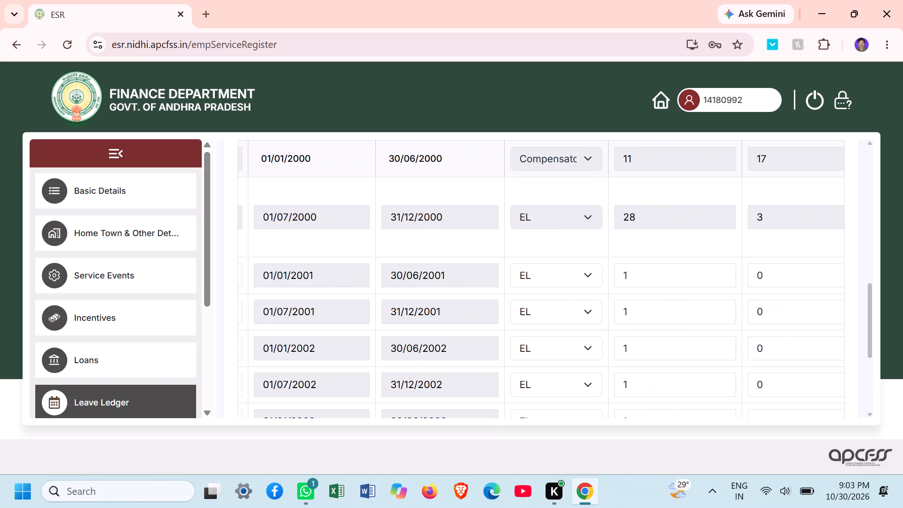
click(645, 280)
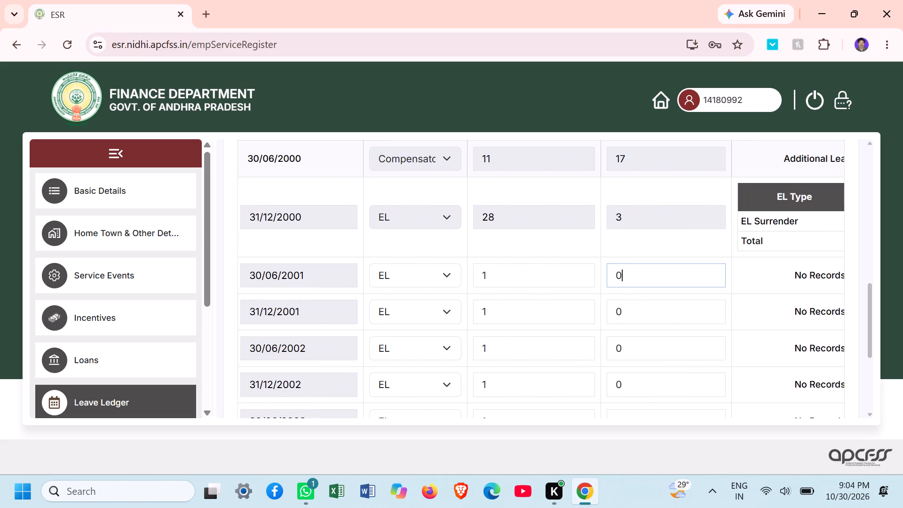
key(3)
key(Right)
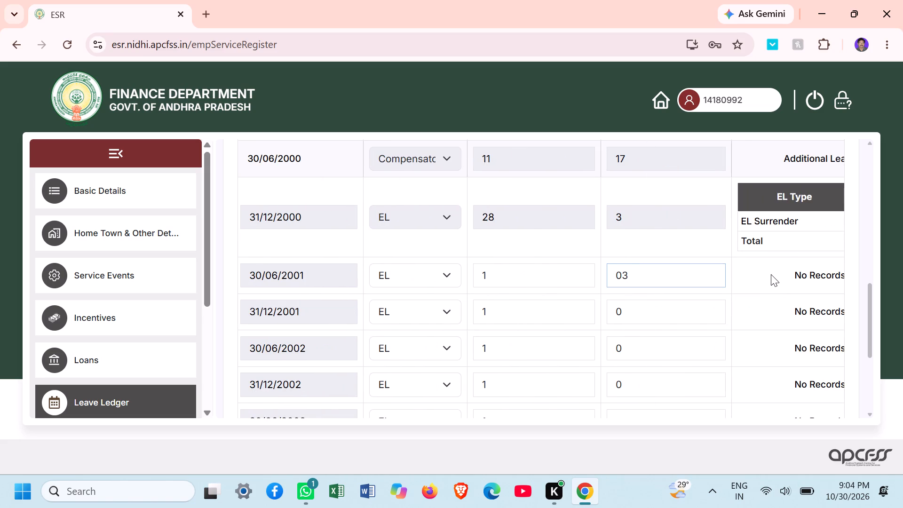
click(771, 274)
Save EL row 6 for the period ending 30/06/2001.
key(Right)
key(Right)
key(Right)
key(Right)
key(Right)
key(Right)
key(Right)
key(Right)
key(Right)
key(Right)
key(Right)
key(Right)
key(Right)
key(Right)
key(Right)
key(Right)
key(Right)
key(Right)
key(Right)
key(Right)
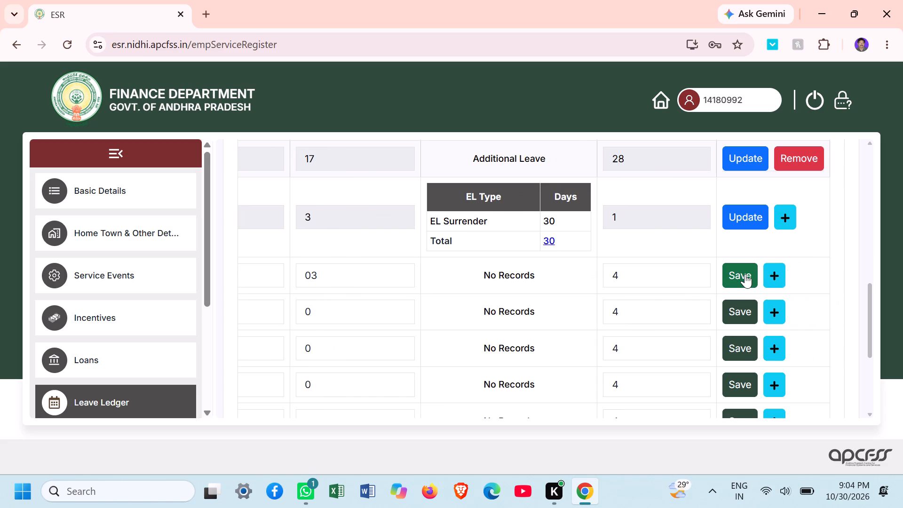
click(745, 274)
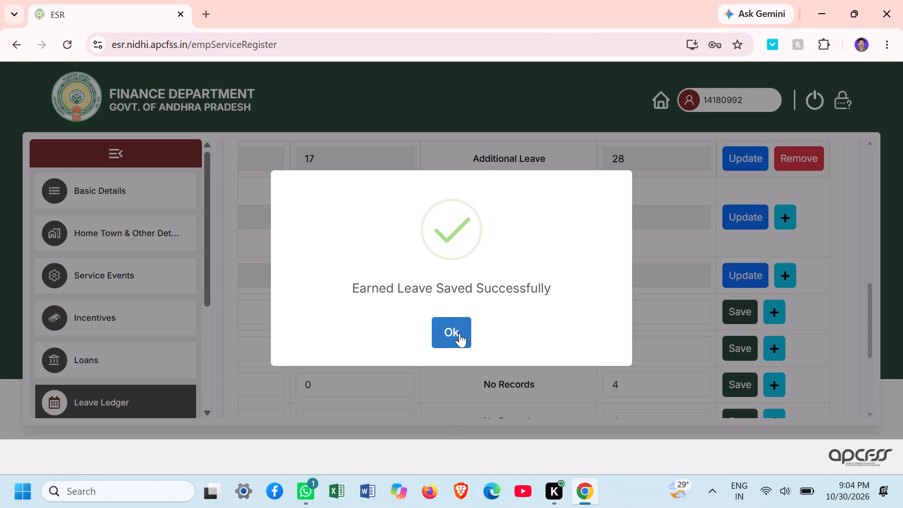
click(459, 333)
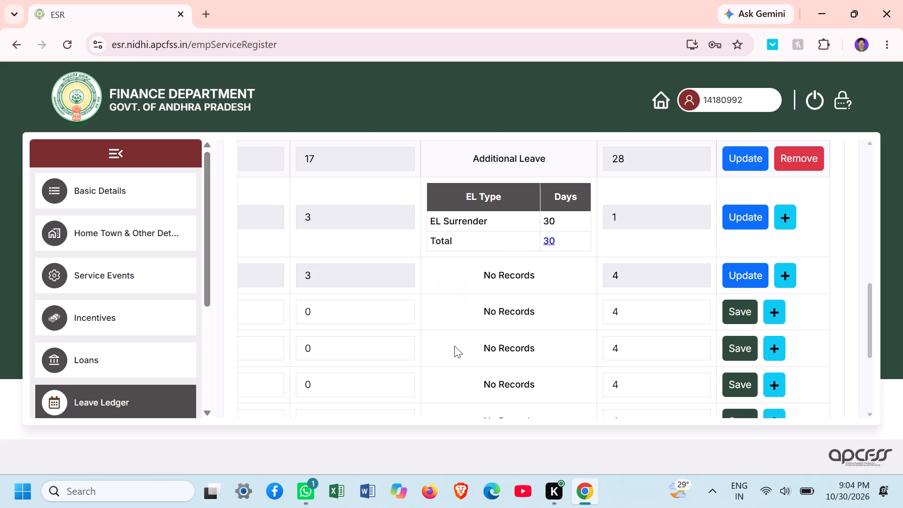
Enter 03 as the Leaves Earned of each of EL rows 7, 8 and 9 and recalculate their balances.
click(328, 315)
key(3)
click(548, 323)
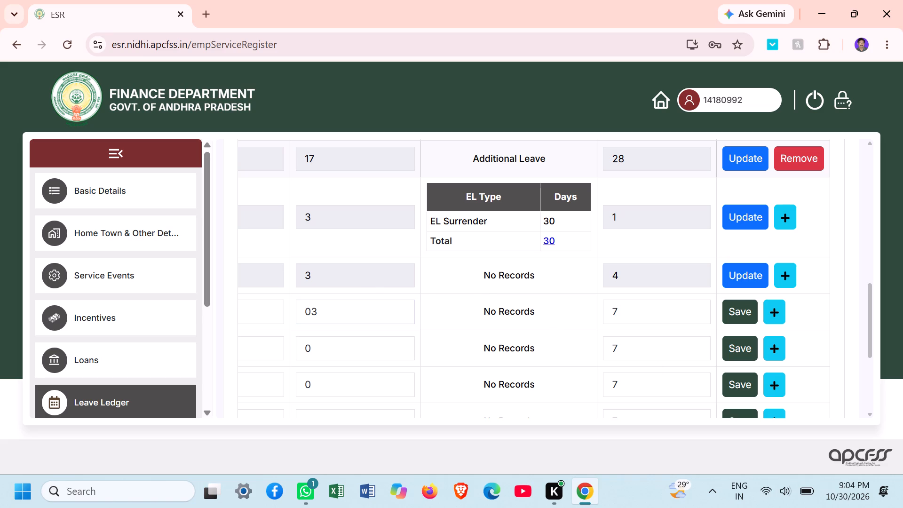
click(318, 349)
key(3)
click(530, 344)
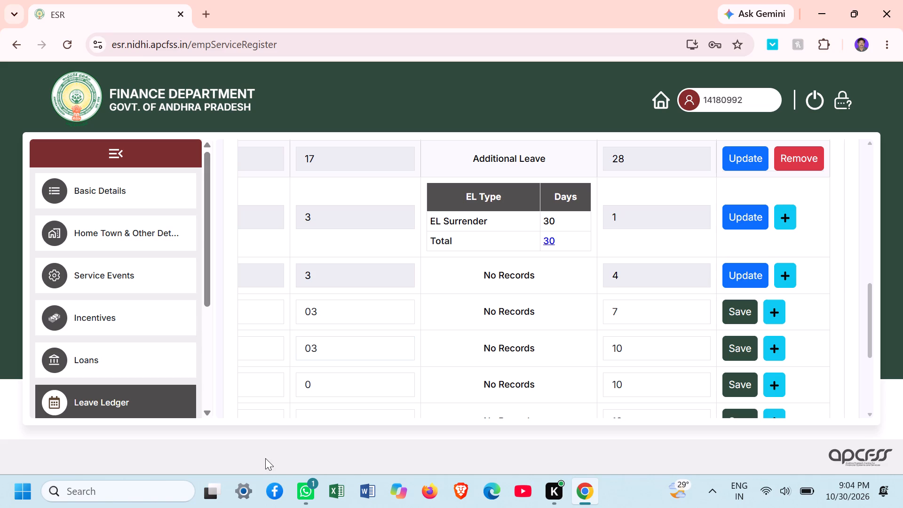
click(317, 391)
key(3)
click(493, 390)
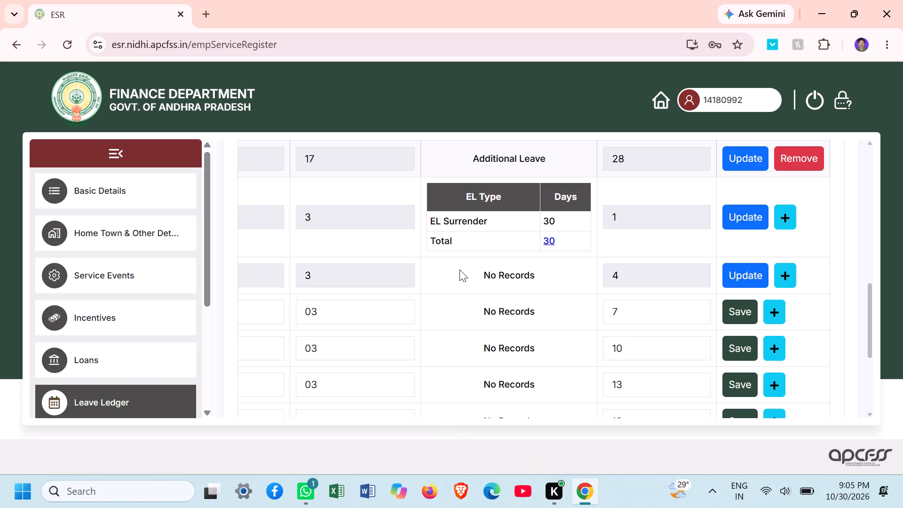
Set the SR Entry Date of EL row 7, for the period ending 31/12/2001, to 01/01/2002.
key(Left)
key(Left)
key(Left)
key(Left)
key(Left)
key(Left)
key(Left)
key(Left)
key(Left)
key(Left)
key(Left)
key(Left)
key(Left)
key(Left)
key(Left)
key(Left)
key(Left)
key(Left)
key(Left)
key(Left)
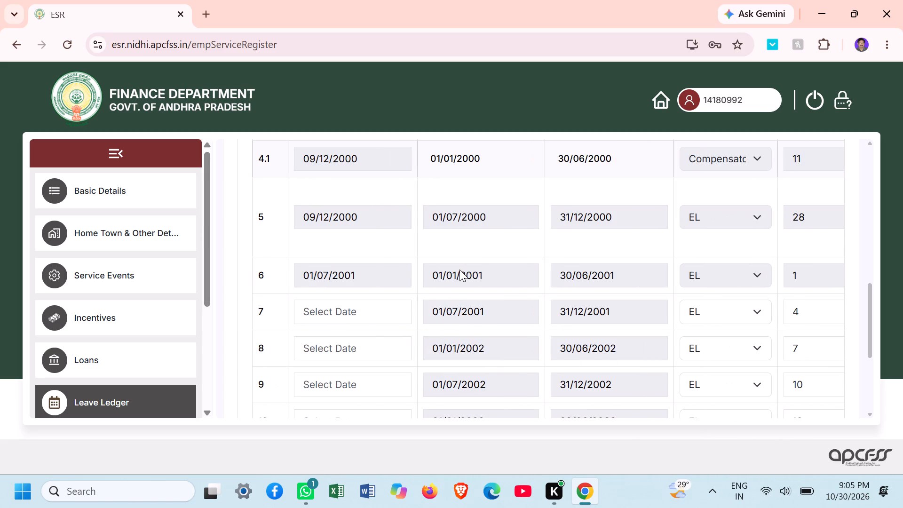
click(385, 310)
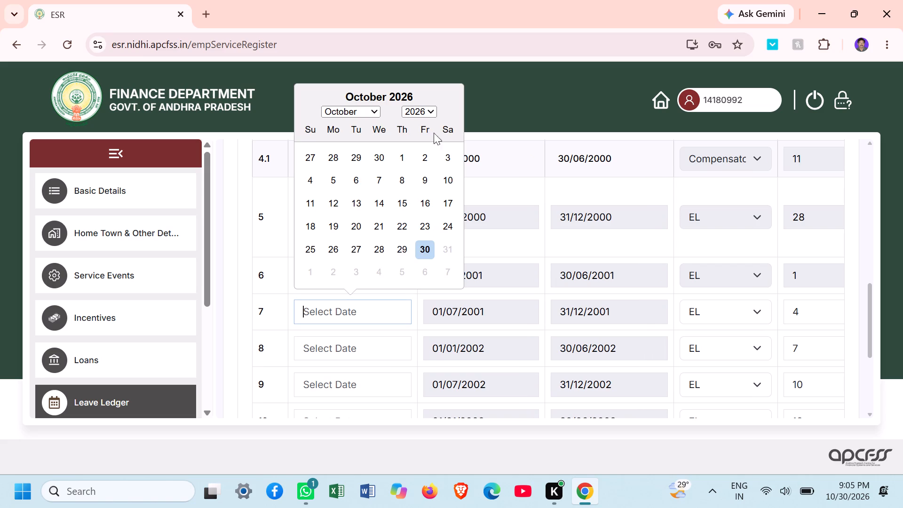
click(430, 111)
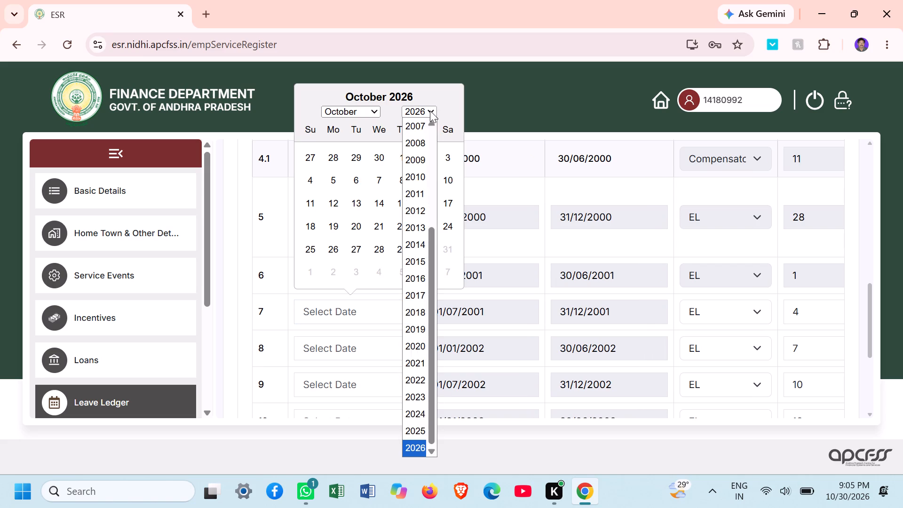
triple_click(431, 123)
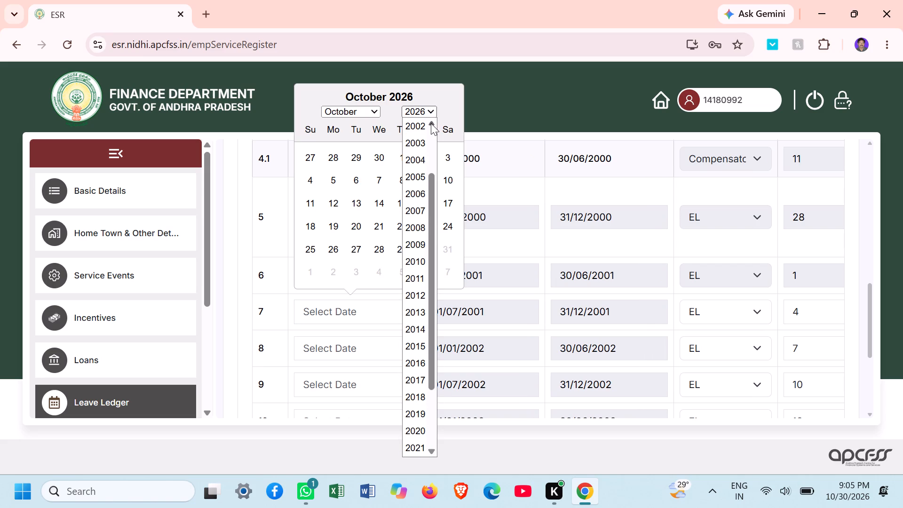
click(423, 126)
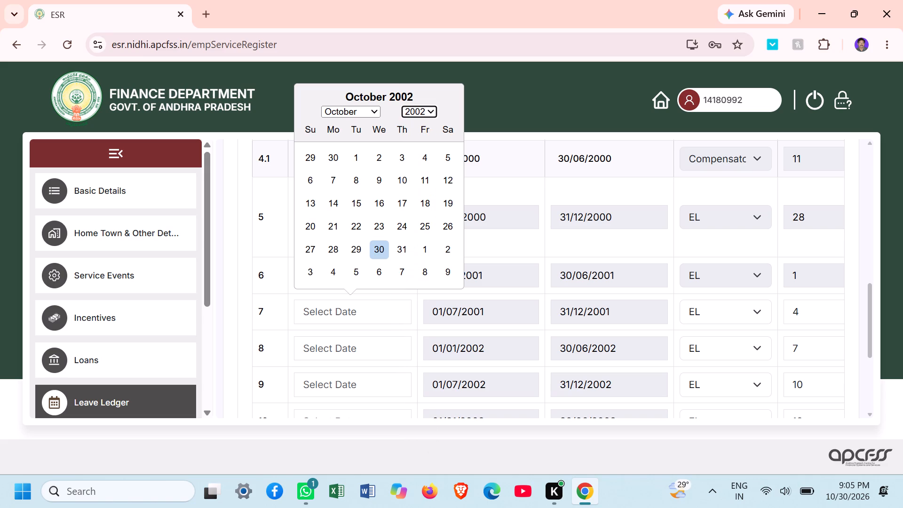
click(373, 110)
click(350, 122)
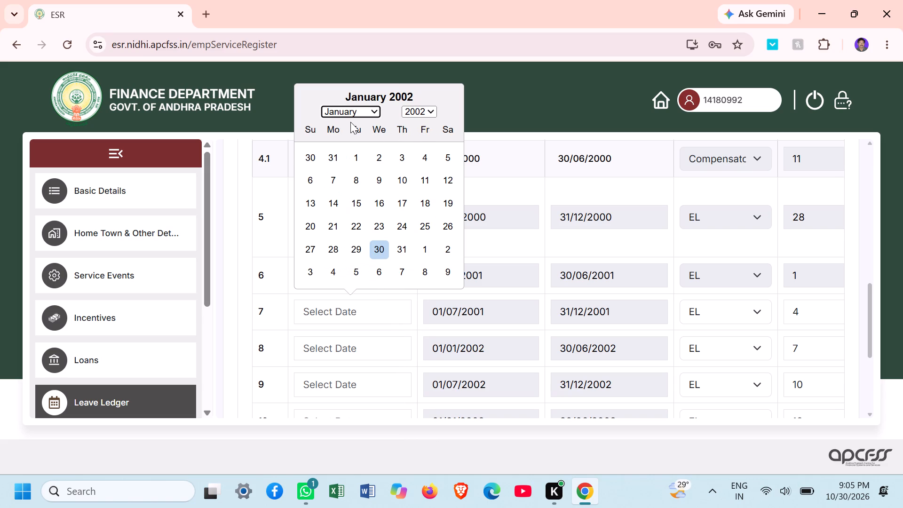
click(357, 158)
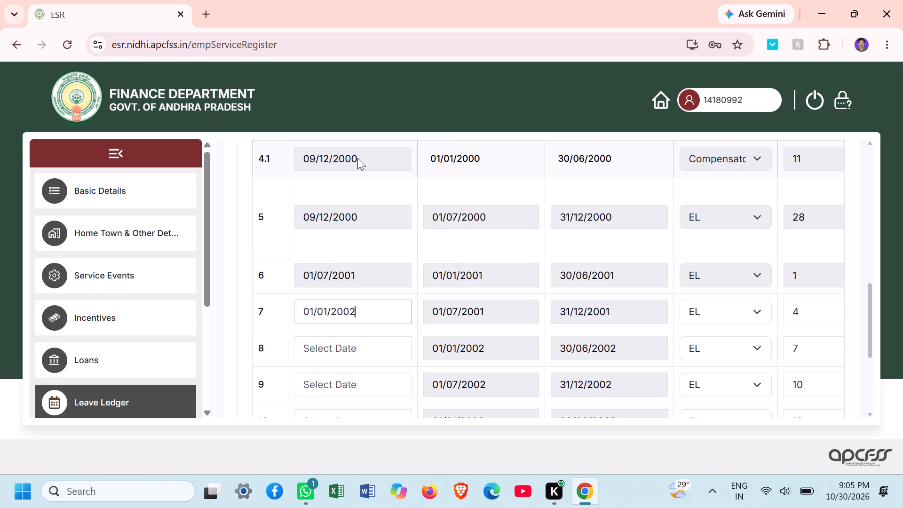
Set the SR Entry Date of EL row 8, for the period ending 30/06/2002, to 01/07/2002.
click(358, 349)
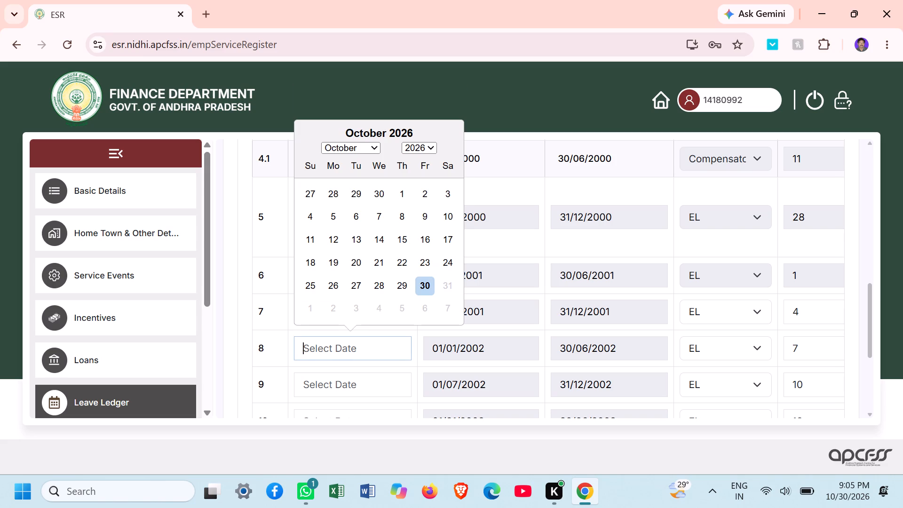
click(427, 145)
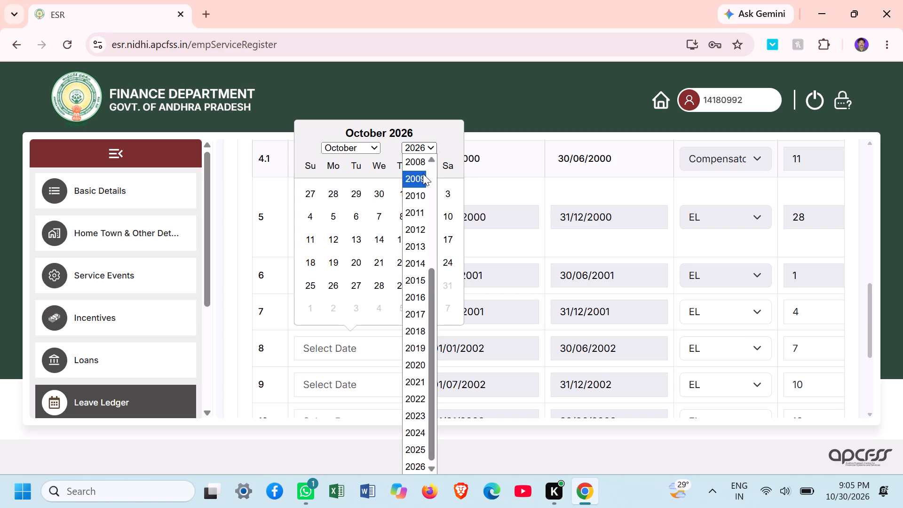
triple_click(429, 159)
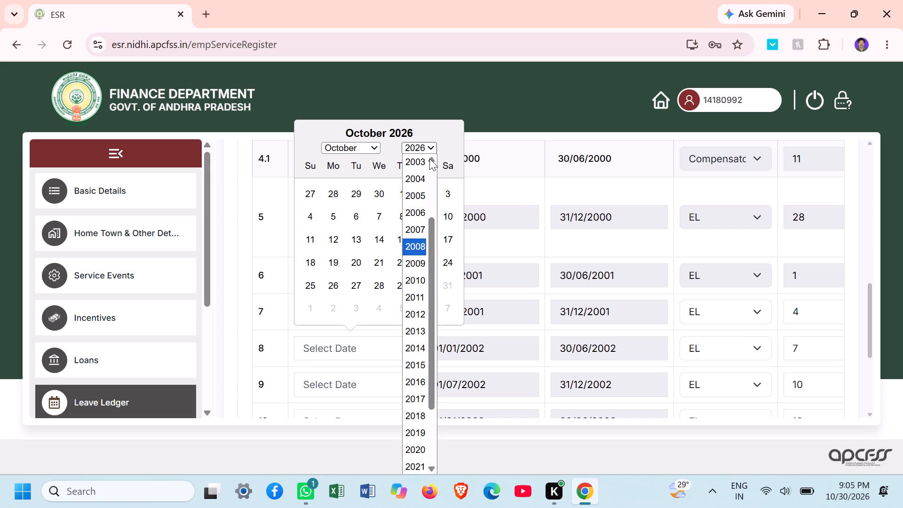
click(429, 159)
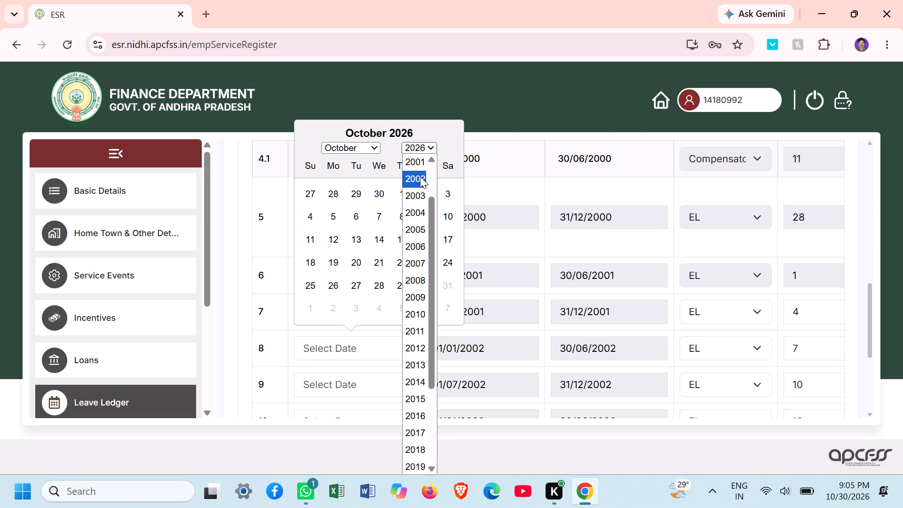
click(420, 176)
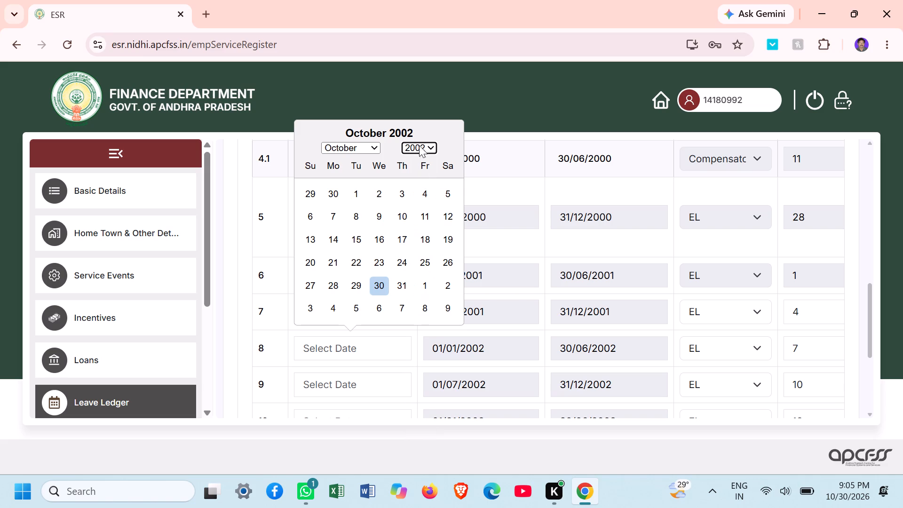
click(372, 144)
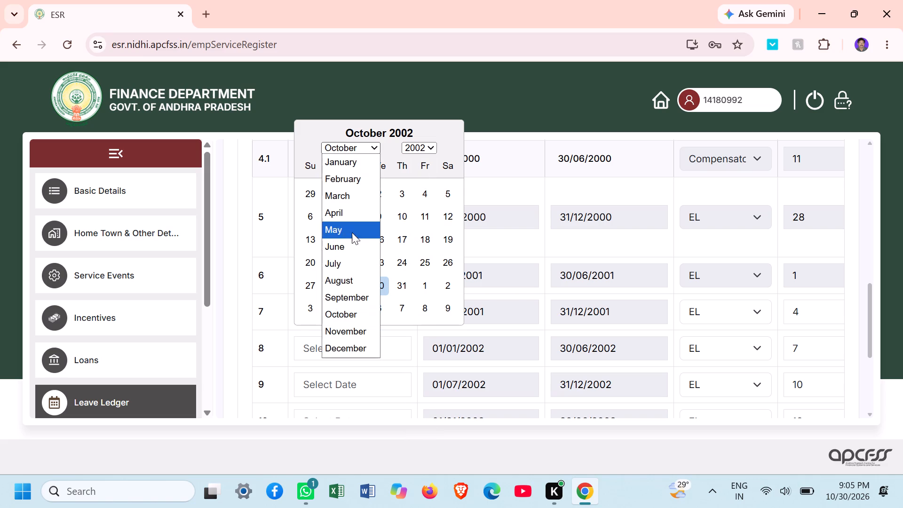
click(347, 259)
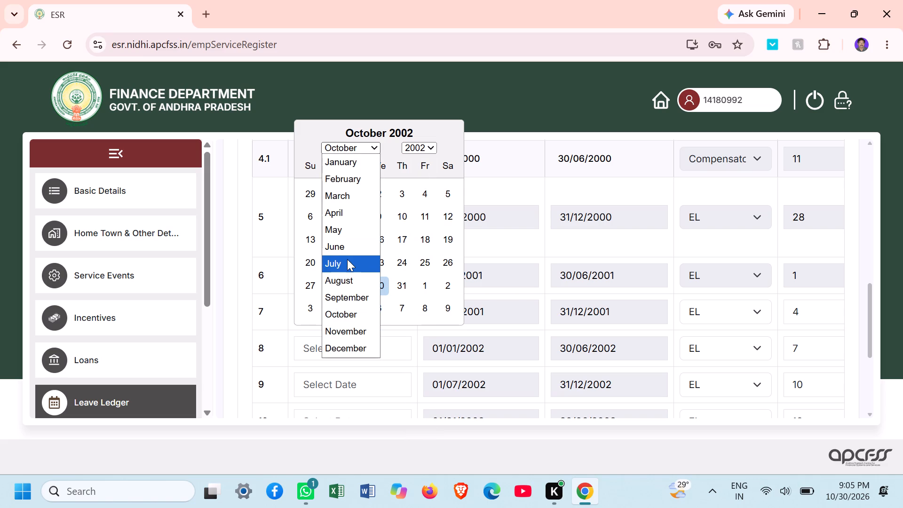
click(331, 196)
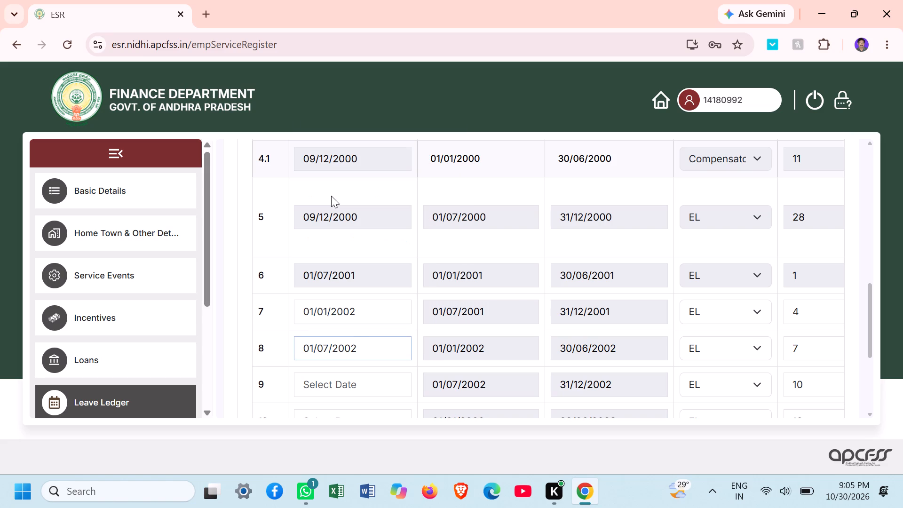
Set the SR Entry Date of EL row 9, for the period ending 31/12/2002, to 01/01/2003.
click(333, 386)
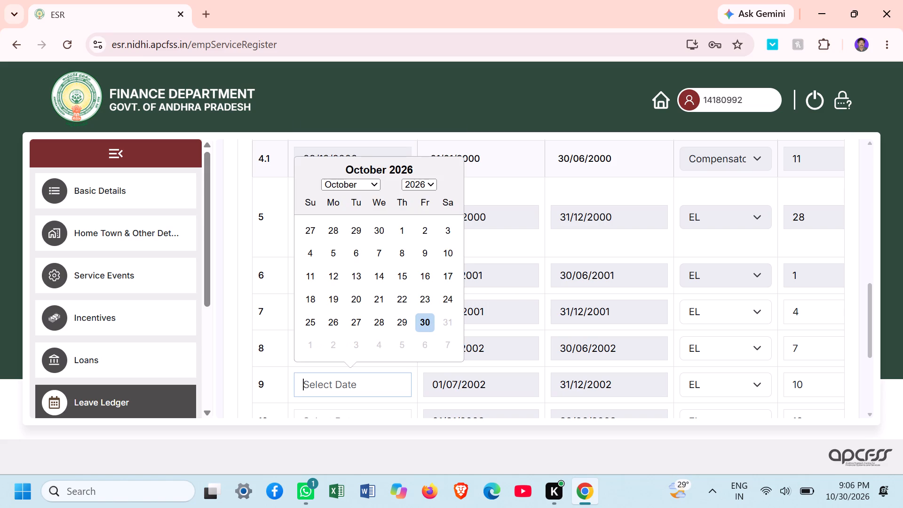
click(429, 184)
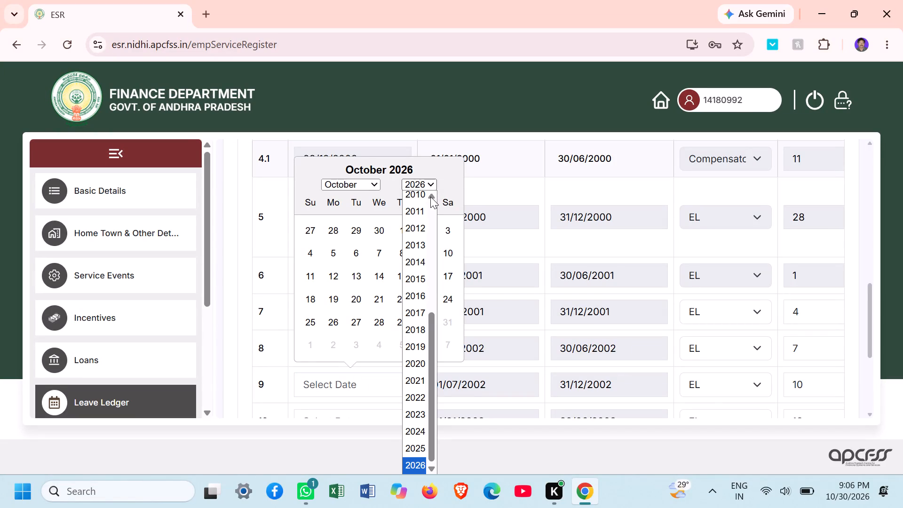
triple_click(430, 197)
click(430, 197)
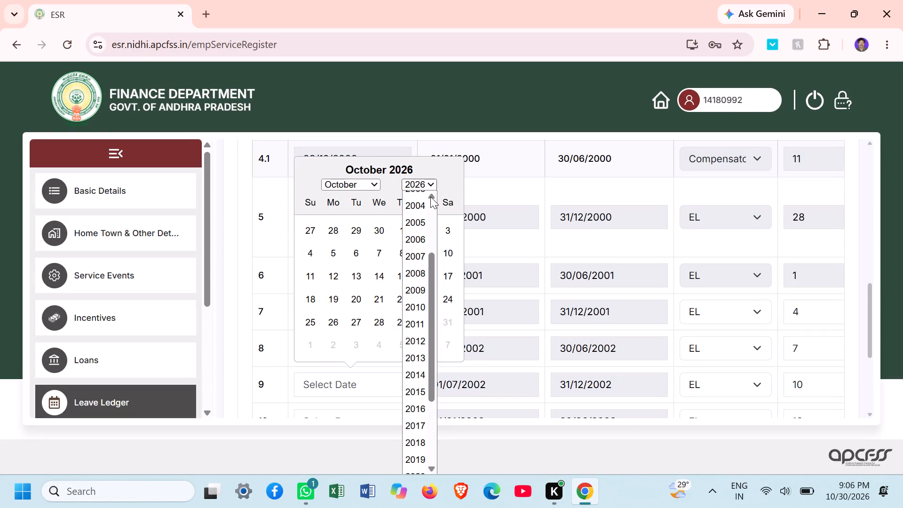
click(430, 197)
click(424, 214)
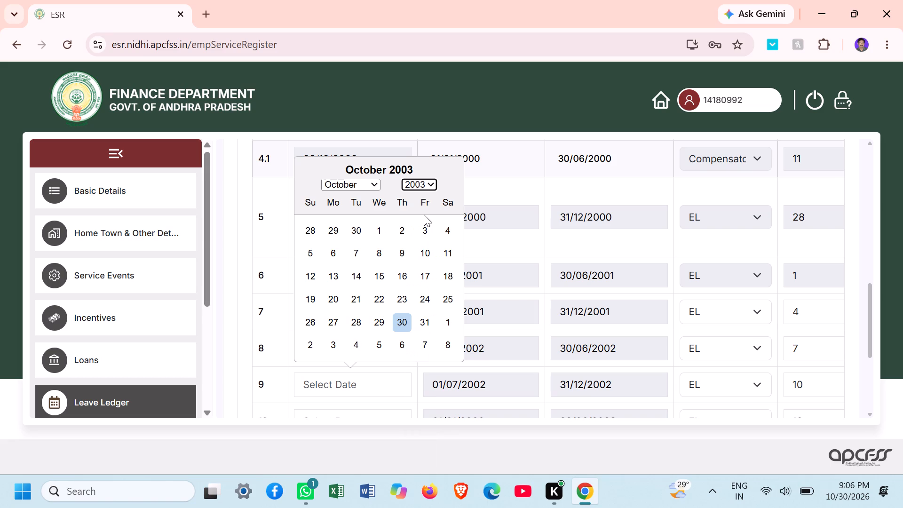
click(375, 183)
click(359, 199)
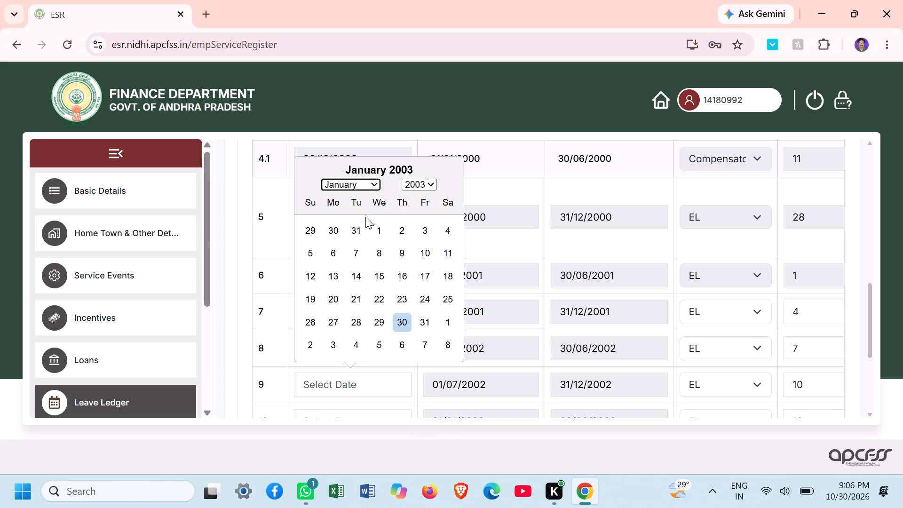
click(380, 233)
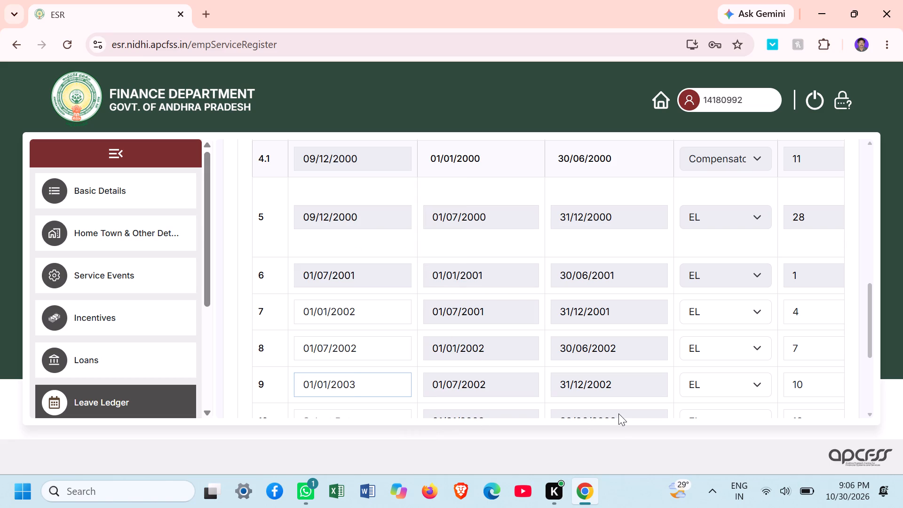
Save EL row 7 for the period ending 31/12/2001.
double_click(626, 395)
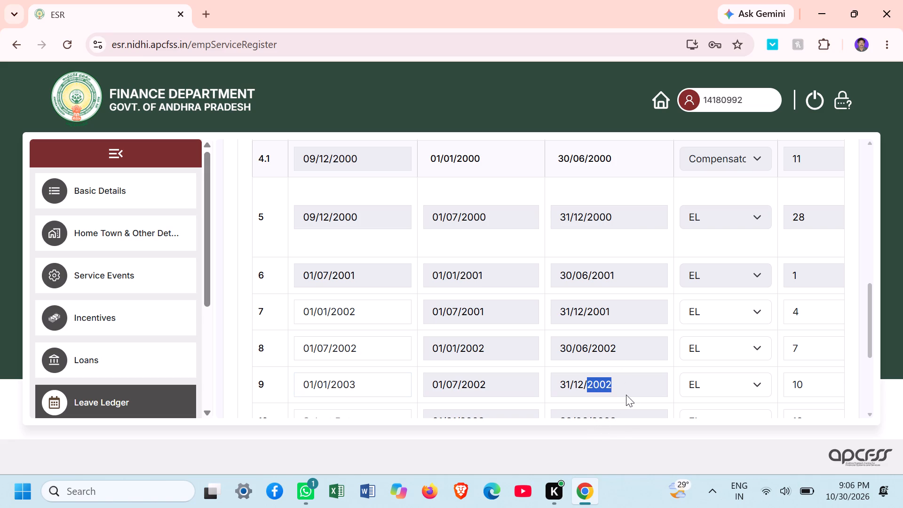
key(Right)
key(Right)
key(Right)
key(Right)
key(Right)
key(Right)
key(Right)
key(Right)
key(Right)
key(Right)
key(Right)
key(Right)
key(Right)
key(Right)
key(Right)
key(Right)
key(Right)
key(Right)
key(Right)
key(Right)
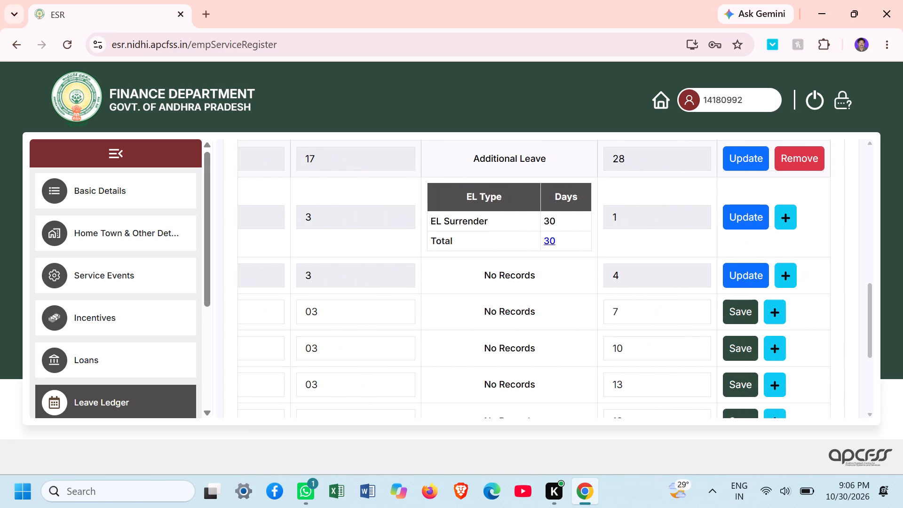
click(748, 316)
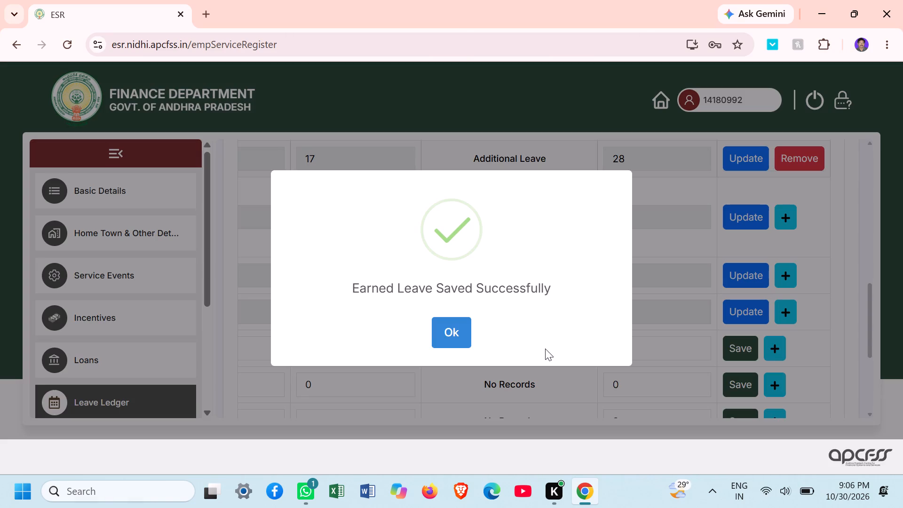
click(449, 333)
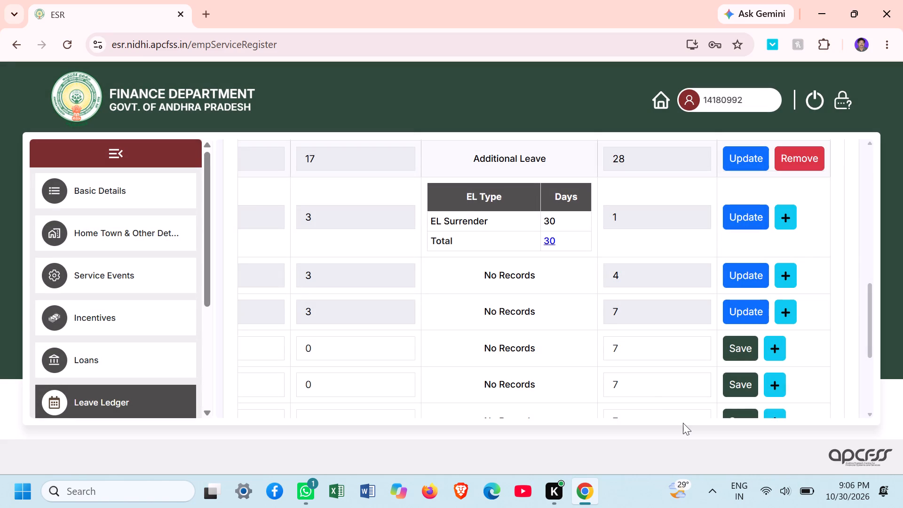
Set the SR Entry Date of the unsaved EL row 8, for the period ending 30/06/2002, to 01/07/2002.
key(Left)
click(391, 313)
key(Left)
key(Left)
key(Left)
key(Left)
key(Left)
key(Left)
key(Left)
key(Left)
key(Left)
key(Left)
key(Left)
key(Left)
key(Left)
key(Left)
key(Left)
key(Left)
key(Left)
key(Left)
key(Left)
key(Left)
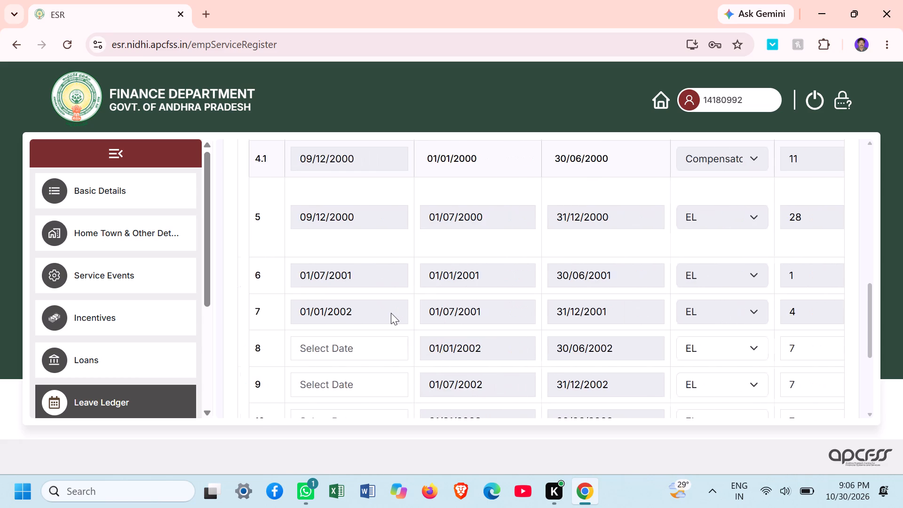
click(368, 349)
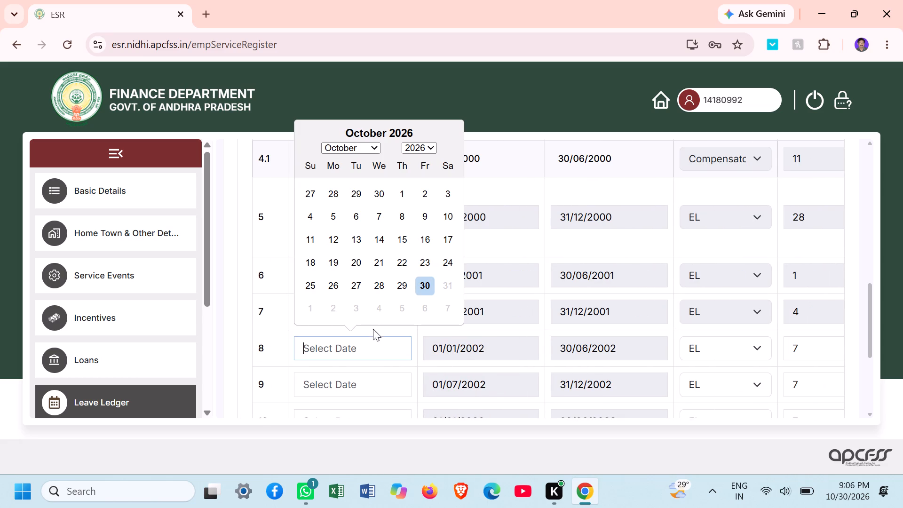
click(432, 144)
triple_click(433, 162)
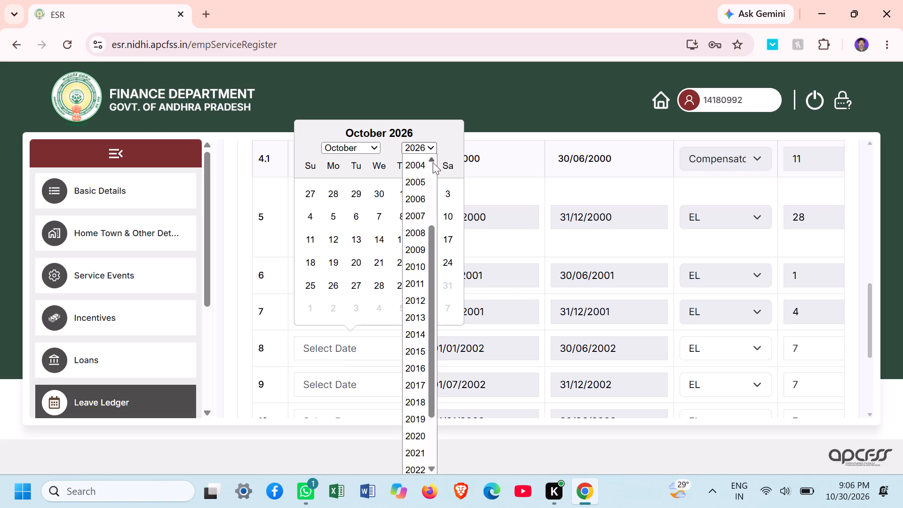
triple_click(433, 162)
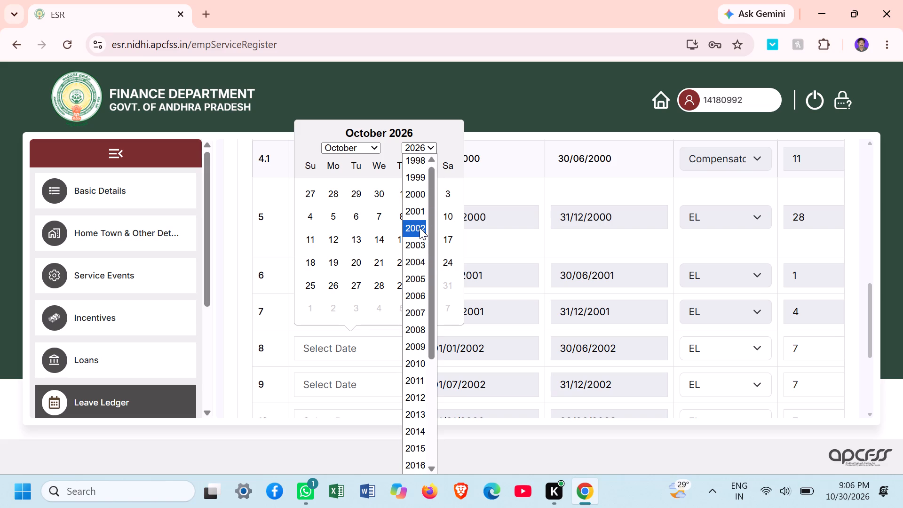
click(420, 228)
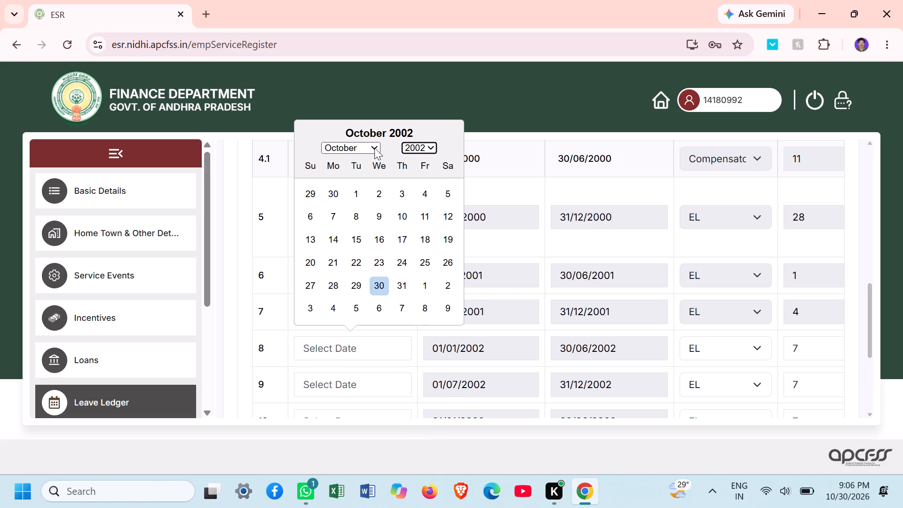
click(374, 148)
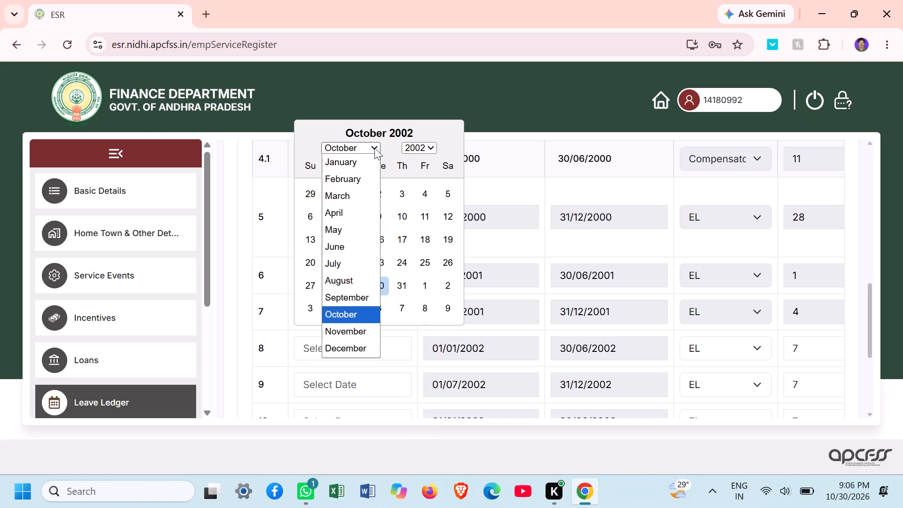
click(356, 264)
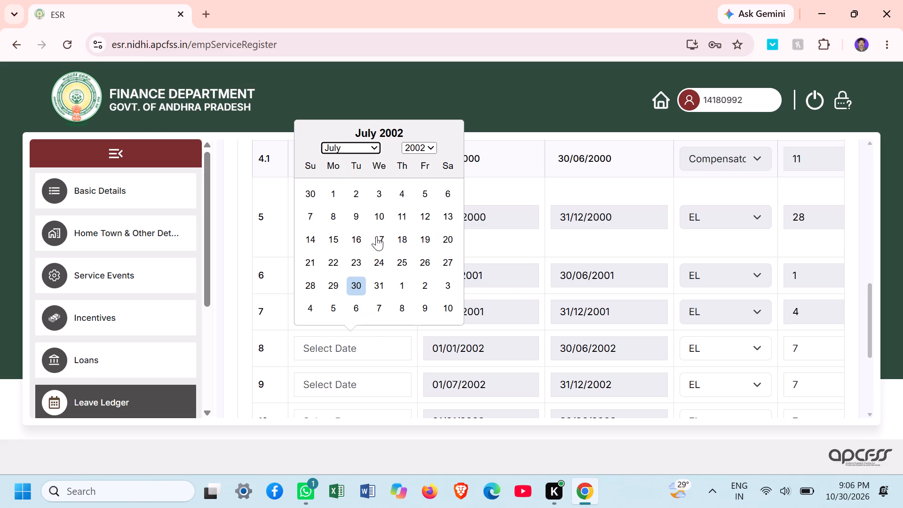
click(337, 194)
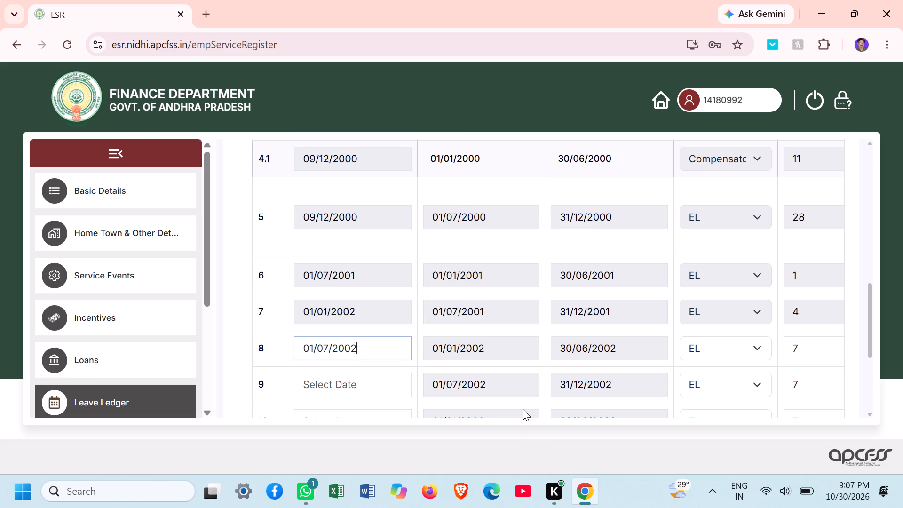
Enter 3 credited leave days in EL row 8, for the period ending 30/06/2002.
click(488, 351)
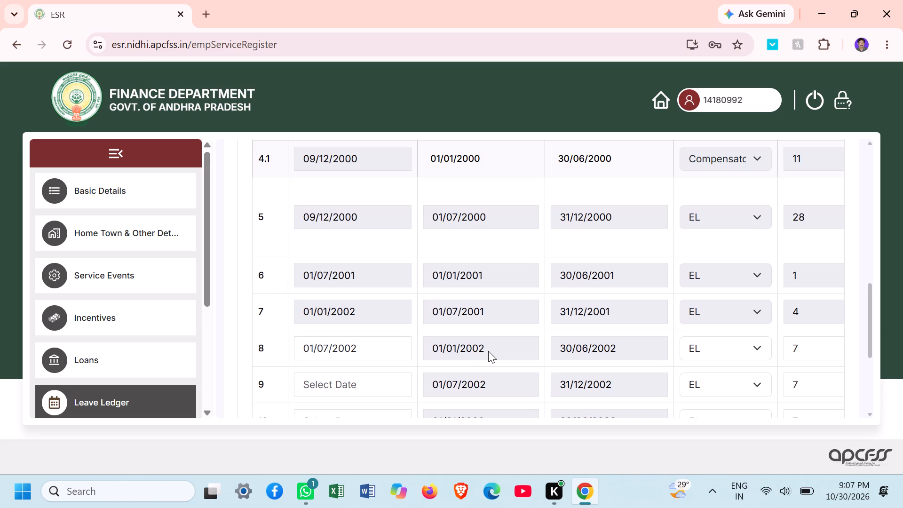
key(Right)
key(Right)
key(Right)
key(Right)
key(Right)
key(Right)
key(Right)
key(Right)
key(Right)
key(Right)
key(Right)
key(Right)
key(Right)
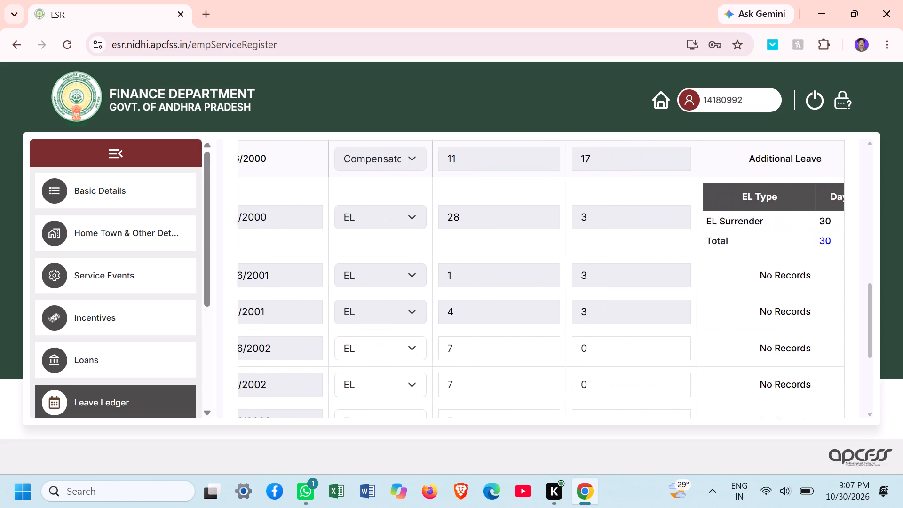
key(Right)
click(540, 343)
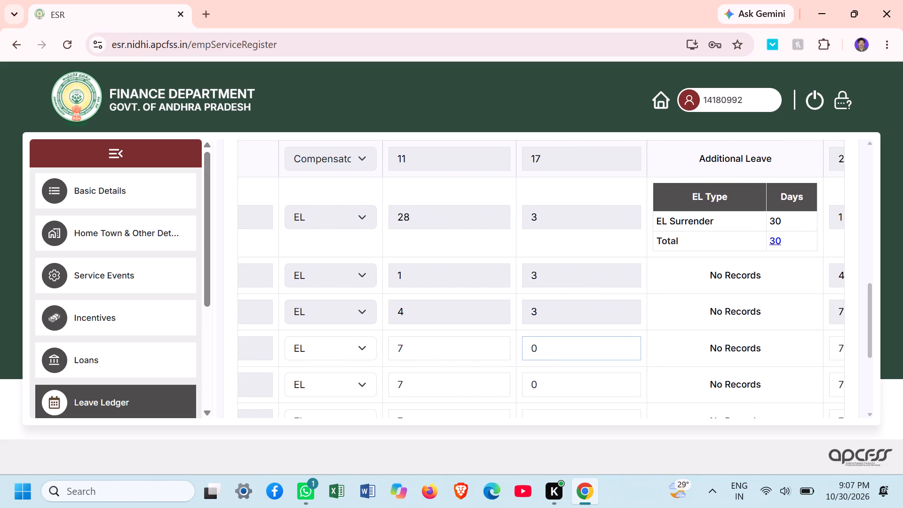
key(3)
Save EL row 8 for the period ending 30/06/2002.
key(Right)
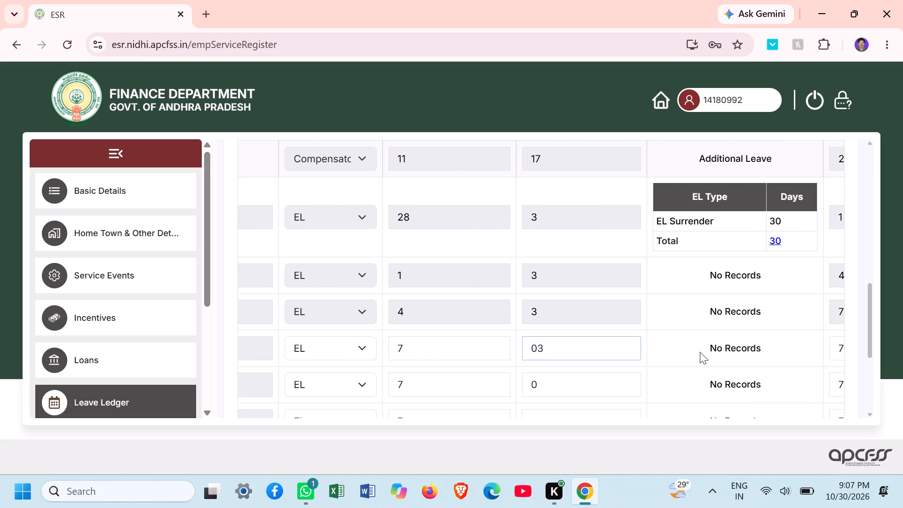
click(700, 352)
key(Right)
key(Right)
key(Right)
key(Right)
key(Right)
key(Right)
key(Right)
key(Right)
key(Right)
key(Right)
key(Right)
key(Right)
key(Right)
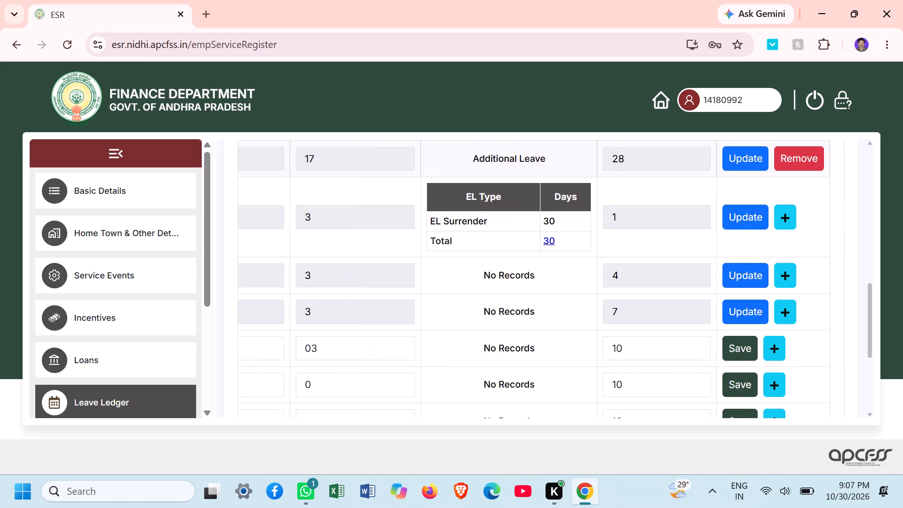
click(737, 351)
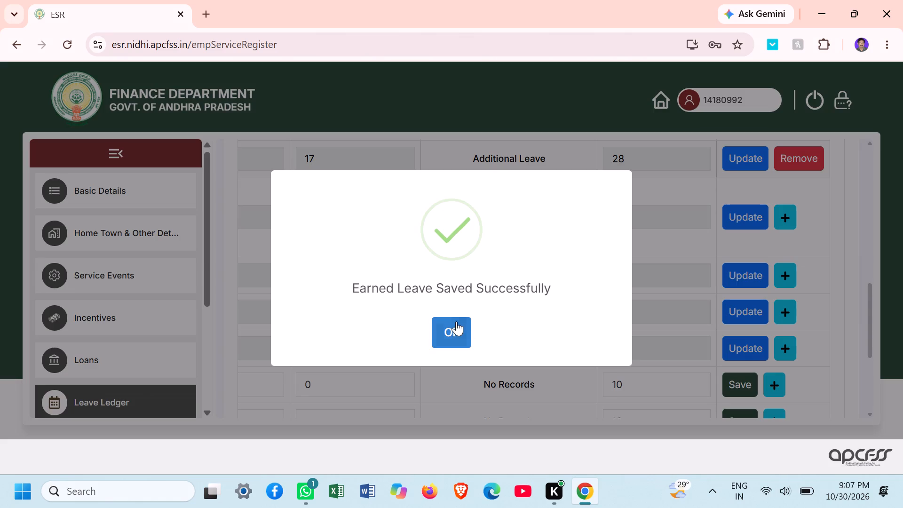
click(456, 325)
Set the SR Entry Date of EL row 9, for the period ending 31/12/2002, to 01/01/2003.
key(Left)
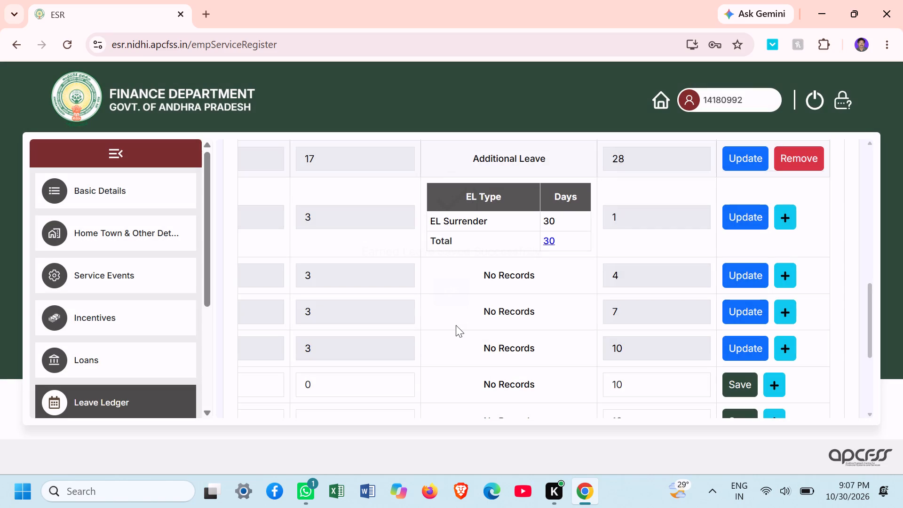
click(389, 347)
key(Left)
key(Left)
key(Left)
key(Left)
key(Left)
key(Left)
key(Left)
key(Left)
key(Left)
key(Left)
key(Left)
key(Left)
key(Left)
key(Left)
key(Left)
key(Left)
key(Left)
key(Left)
key(Left)
key(Left)
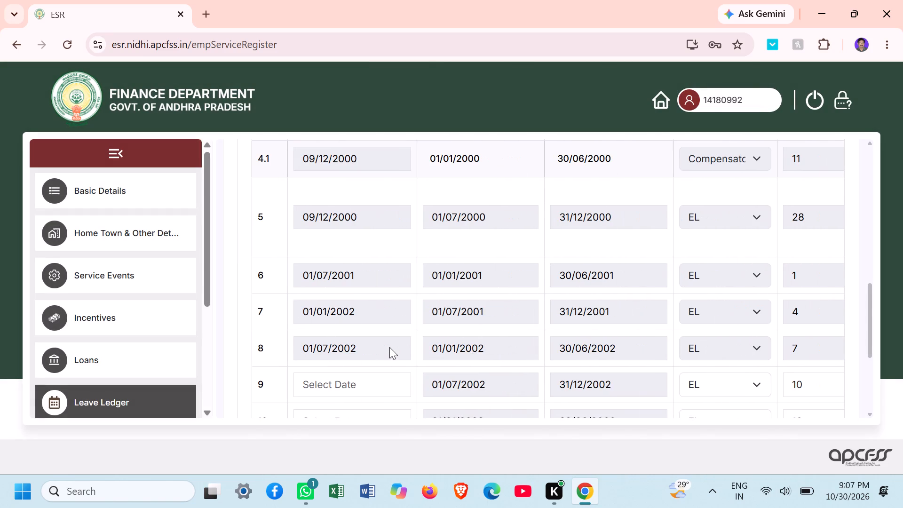
click(376, 384)
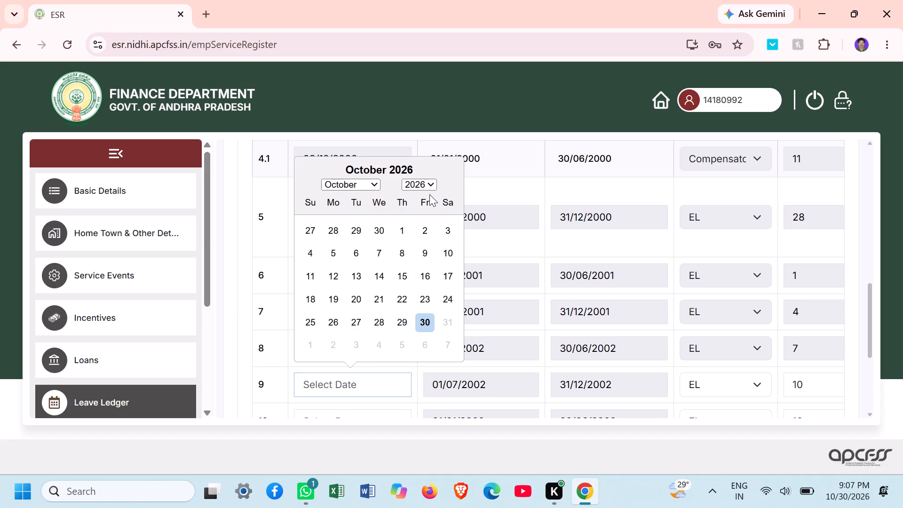
click(429, 188)
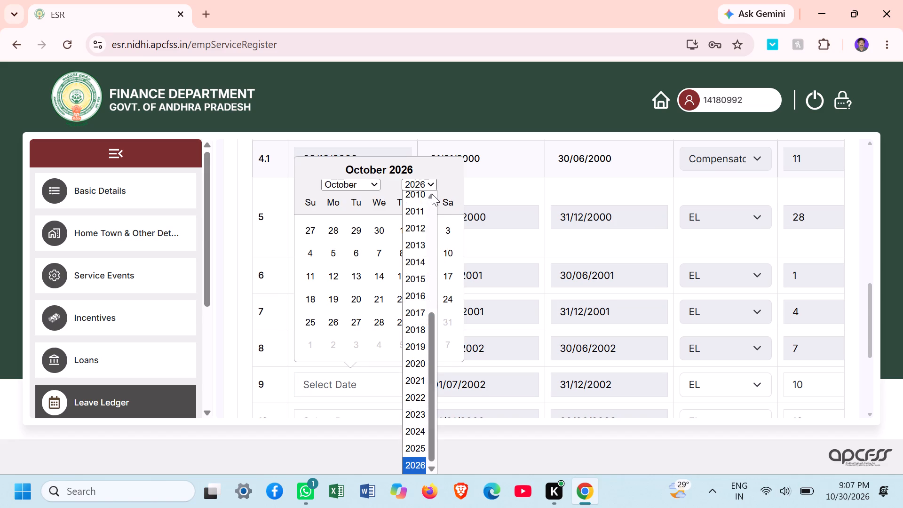
triple_click(432, 194)
double_click(432, 194)
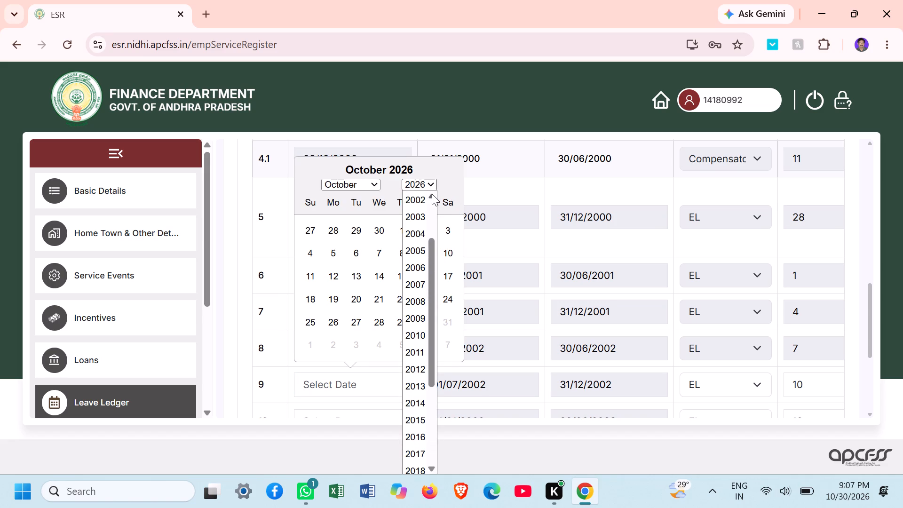
click(424, 214)
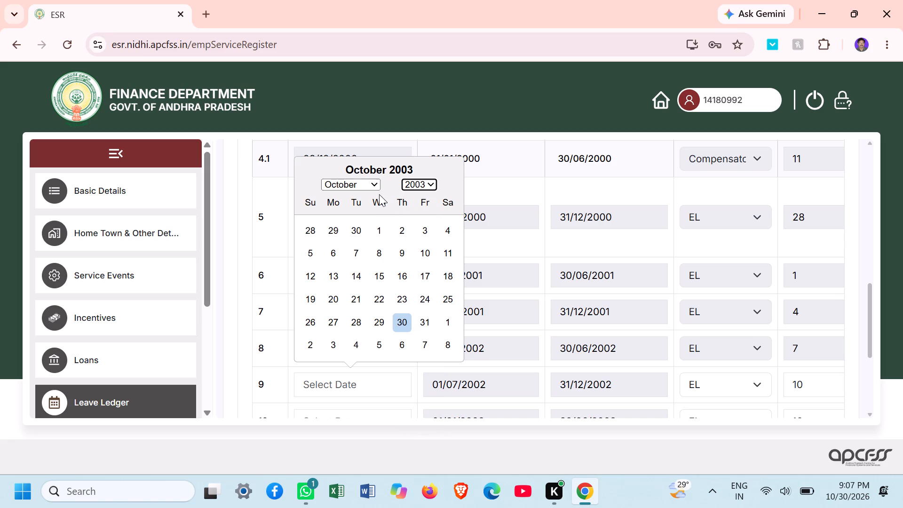
click(374, 181)
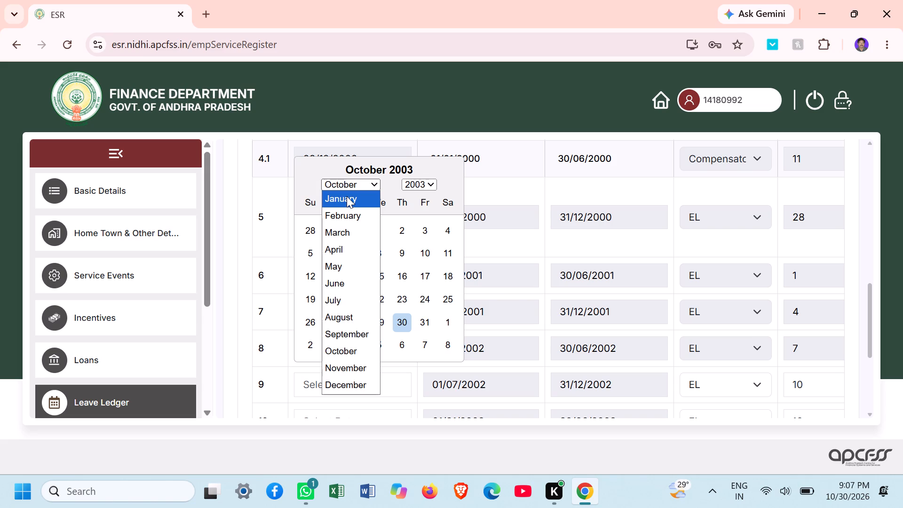
click(347, 196)
click(380, 223)
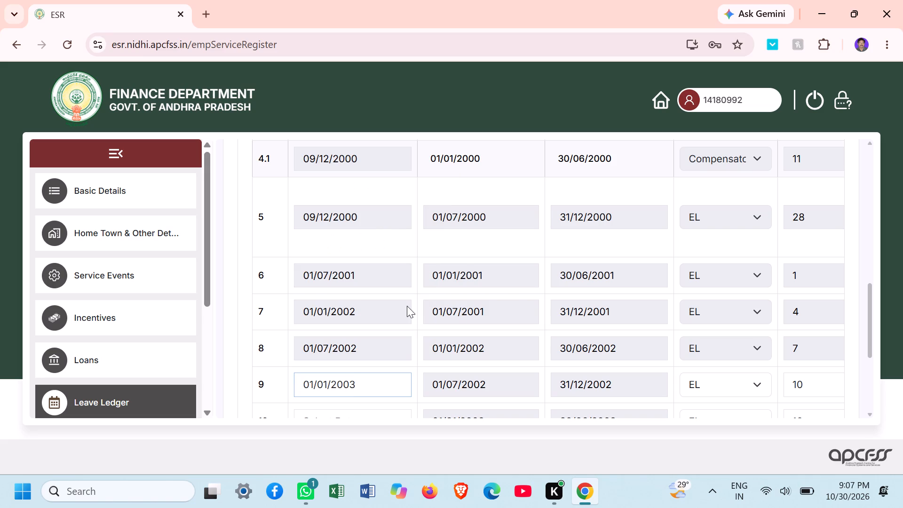
Enter 3 credited leave days in EL row 9, for the period ending 31/12/2002.
click(617, 383)
key(Right)
key(Right)
key(Right)
key(Right)
key(Right)
key(Right)
key(Right)
key(Right)
key(Right)
key(Right)
key(Right)
key(Right)
key(Right)
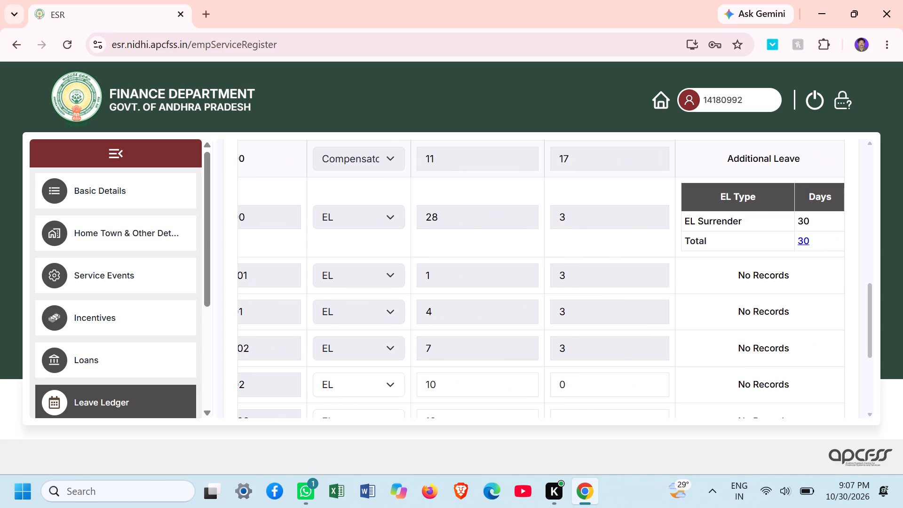
click(606, 388)
key(3)
Save EL row 9 for the period ending 31/12/2002.
click(701, 389)
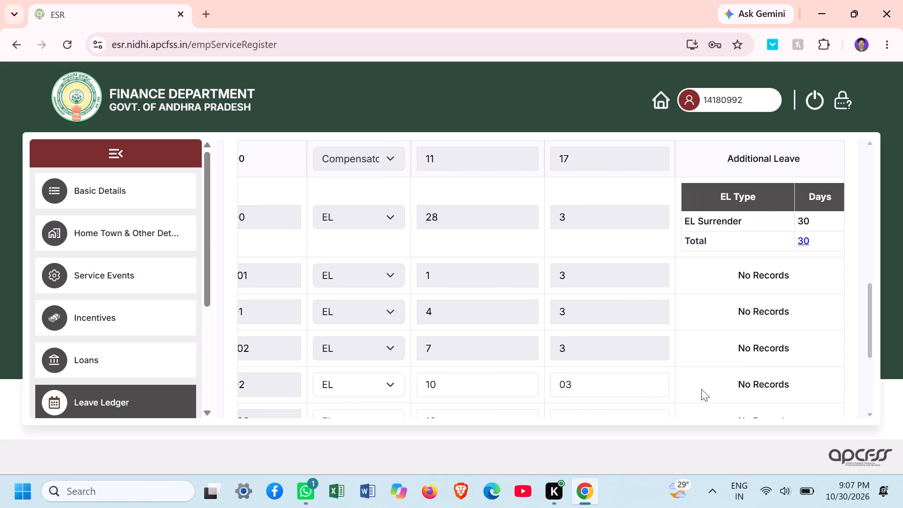
key(Right)
key(Right)
key(Right)
key(Right)
key(Right)
key(Right)
key(Right)
key(Right)
key(Right)
key(Right)
key(Right)
key(Right)
key(Right)
key(Right)
key(Right)
key(Right)
key(Right)
key(Right)
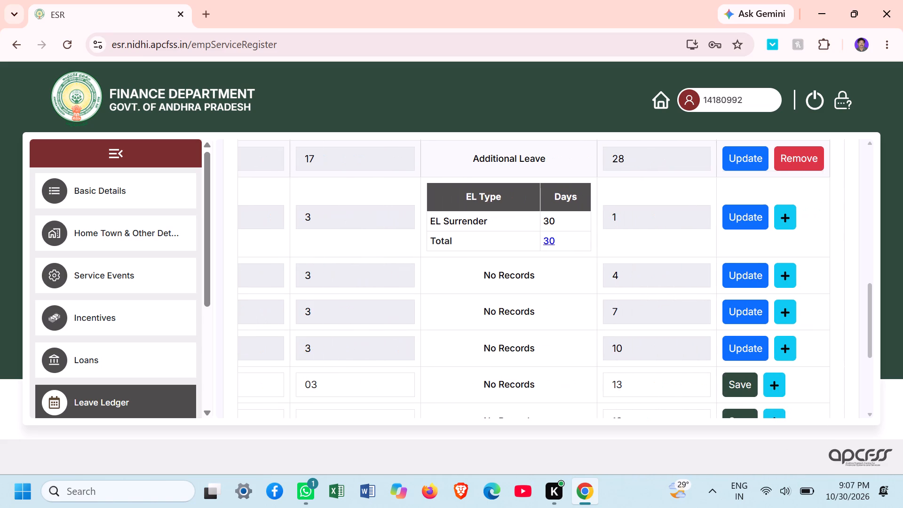
click(734, 382)
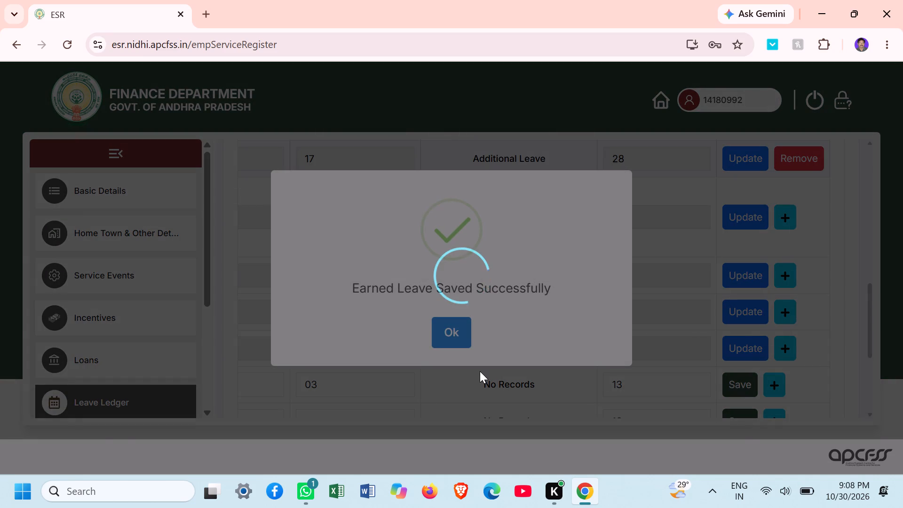
click(461, 335)
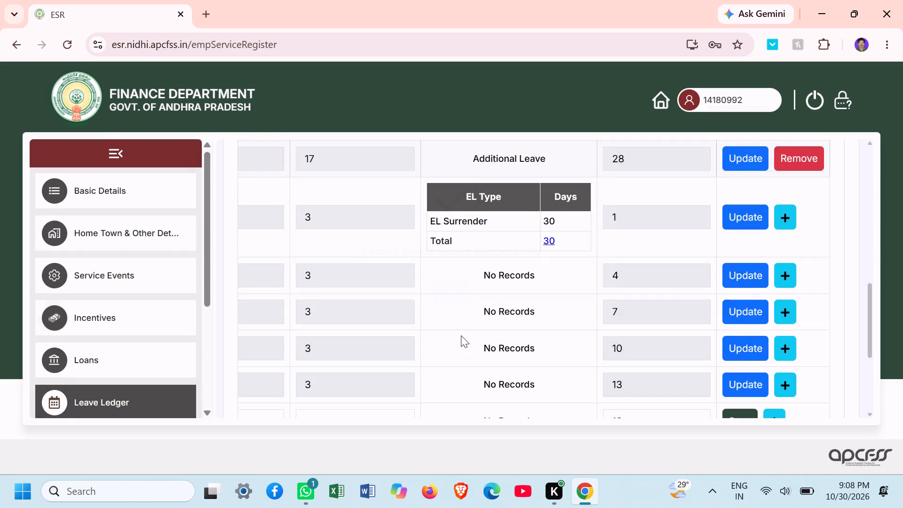
Set the SR Entry Date of EL row 10, for the period ending 30/06/2003, to 01/07/2003.
drag(873, 341, 869, 363)
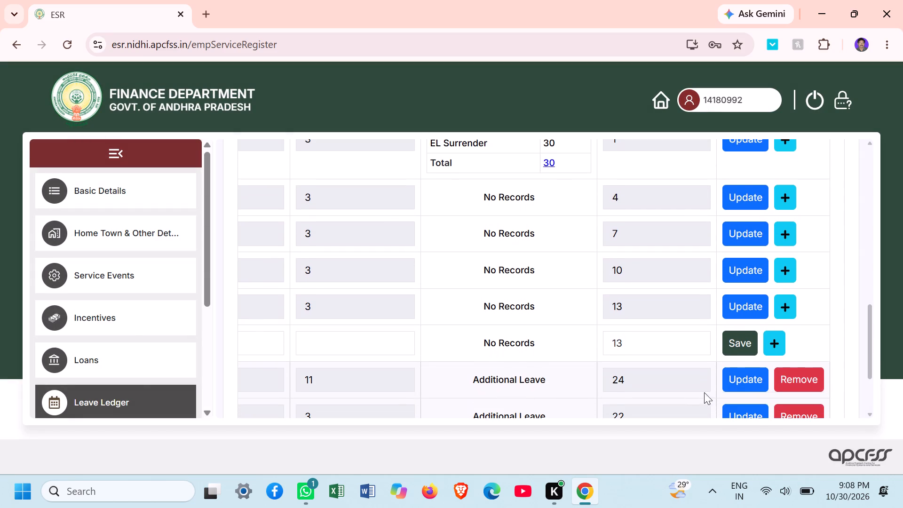
key(Left)
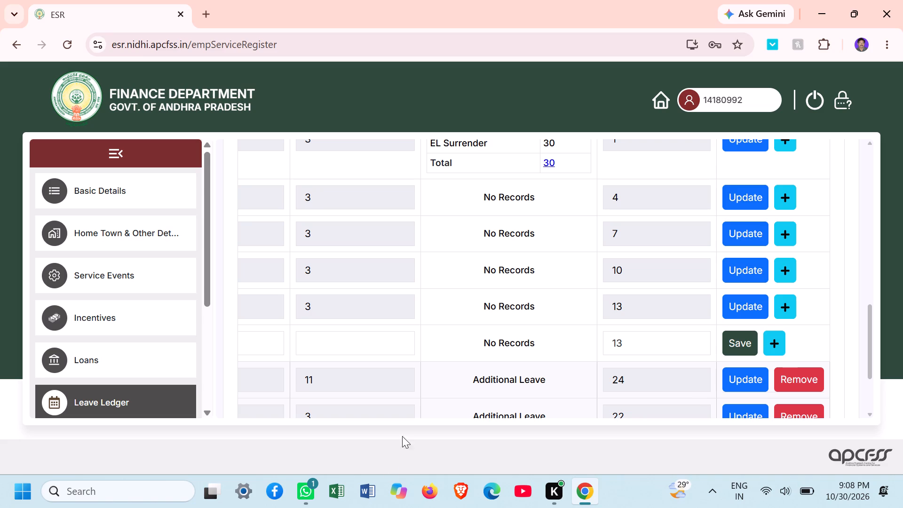
click(350, 317)
key(Left)
key(Left)
key(Left)
key(Left)
key(Left)
key(Left)
key(Left)
key(Left)
key(Left)
key(Left)
key(Left)
key(Left)
key(Left)
key(Left)
key(Left)
key(Left)
key(Left)
key(Left)
key(Left)
key(Left)
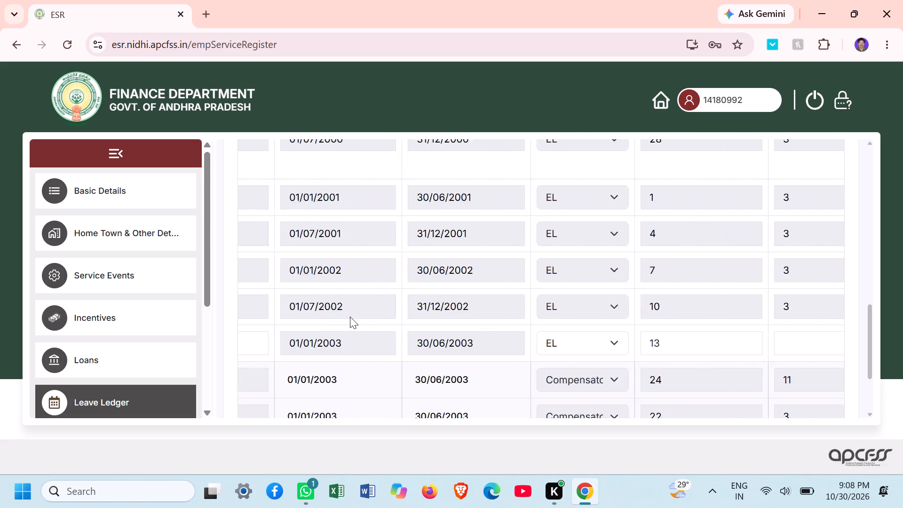
click(356, 345)
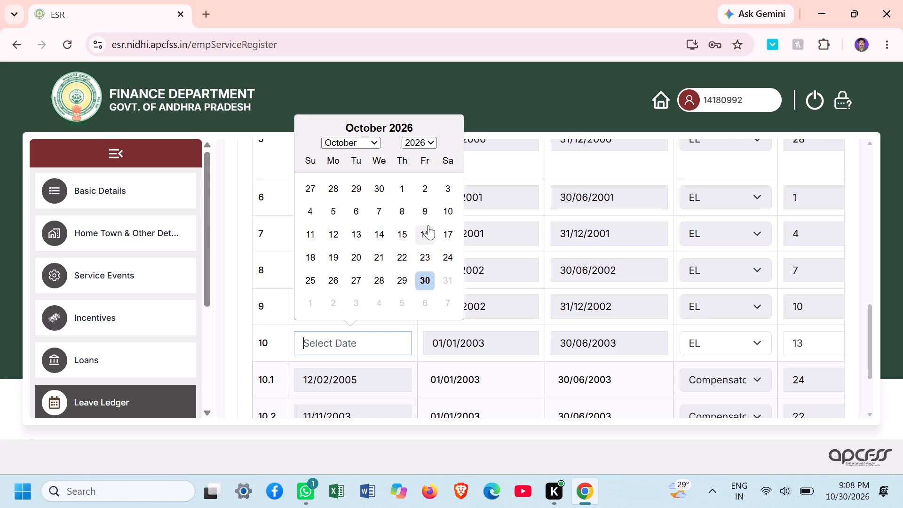
click(430, 143)
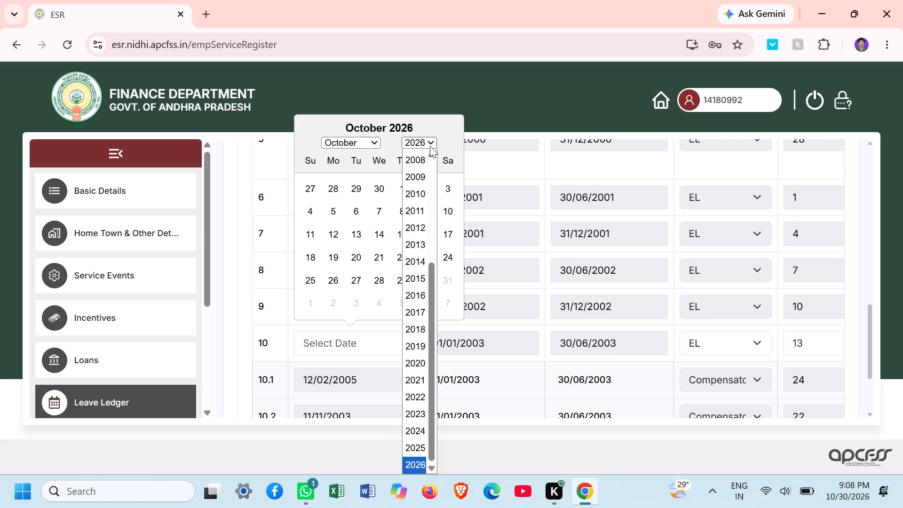
double_click(431, 154)
click(431, 154)
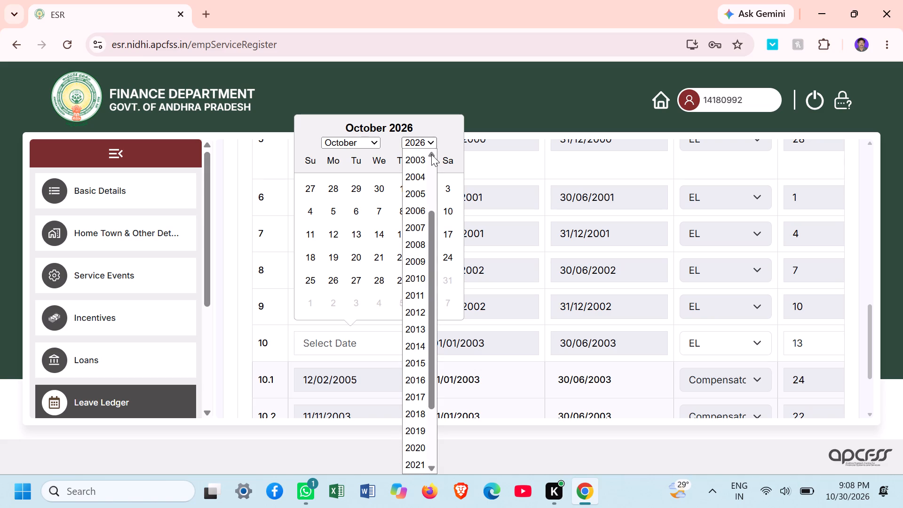
click(422, 163)
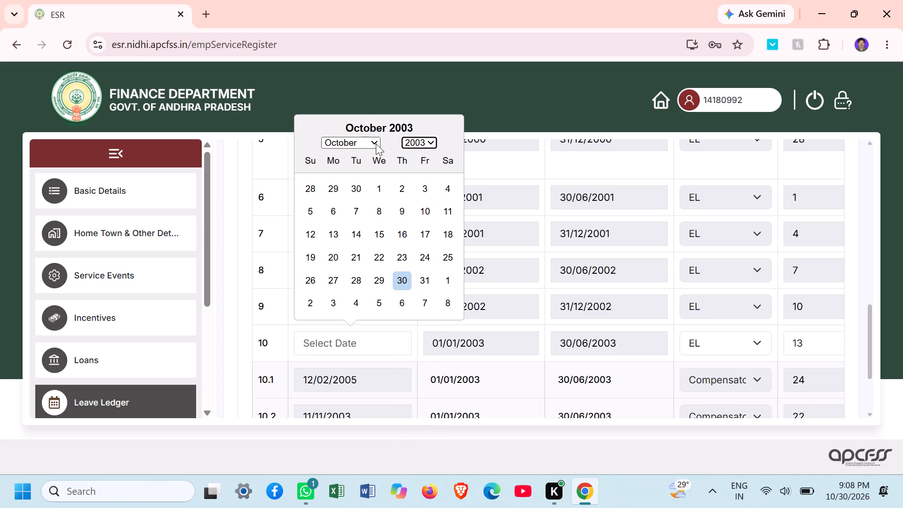
click(374, 143)
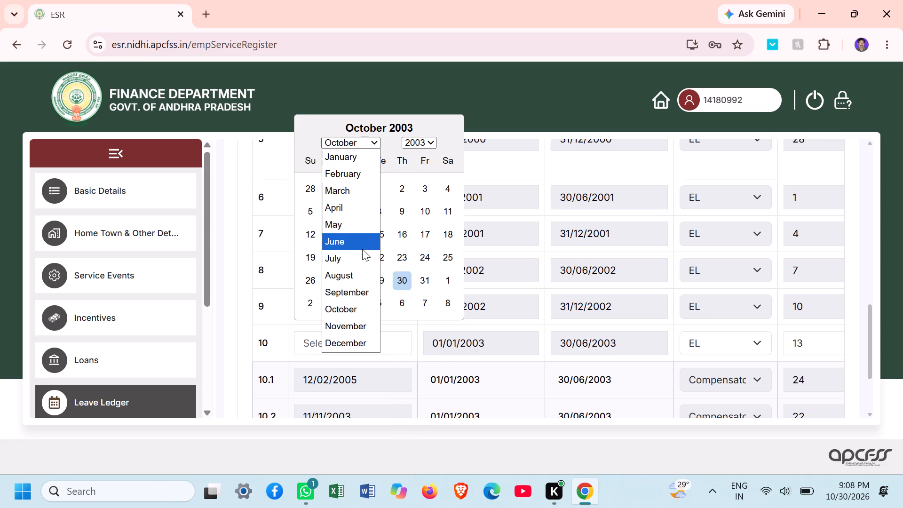
click(362, 252)
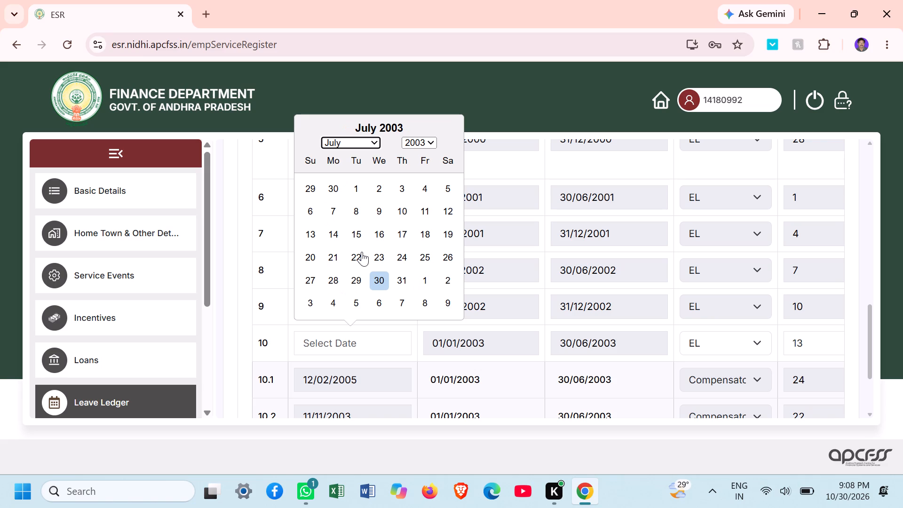
click(354, 188)
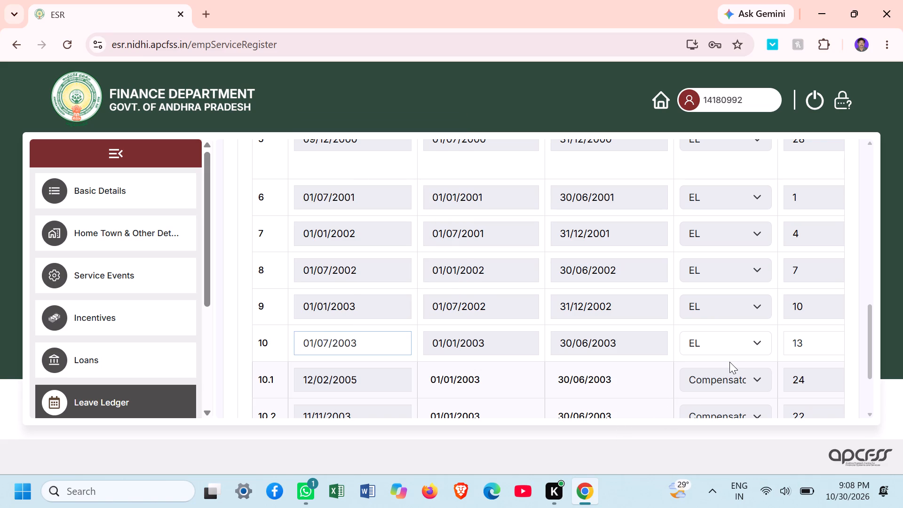
Enter 3 credited leave days in EL row 10, for the period ending 30/06/2003.
key(Right)
key(Right)
key(Right)
key(Right)
key(Right)
key(Right)
key(Right)
click(633, 346)
key(Right)
key(Right)
key(Right)
key(Right)
key(Right)
key(Right)
key(Right)
key(Right)
key(Right)
key(Right)
key(Right)
key(Right)
key(Right)
key(Right)
key(Right)
key(Right)
key(Right)
key(Right)
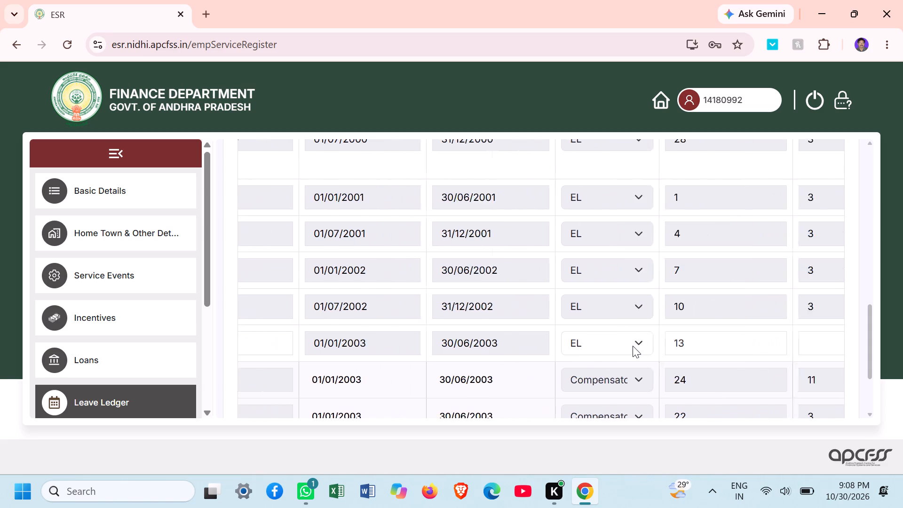
click(431, 341)
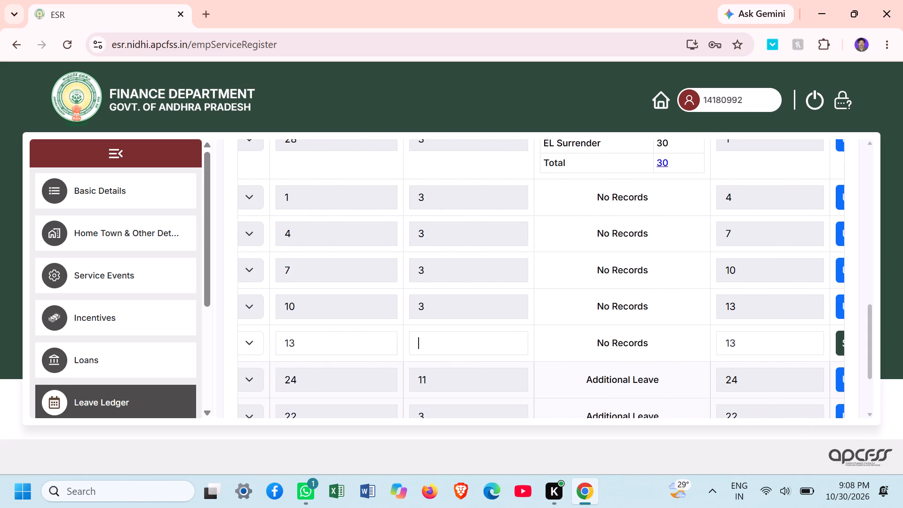
key(3)
click(657, 345)
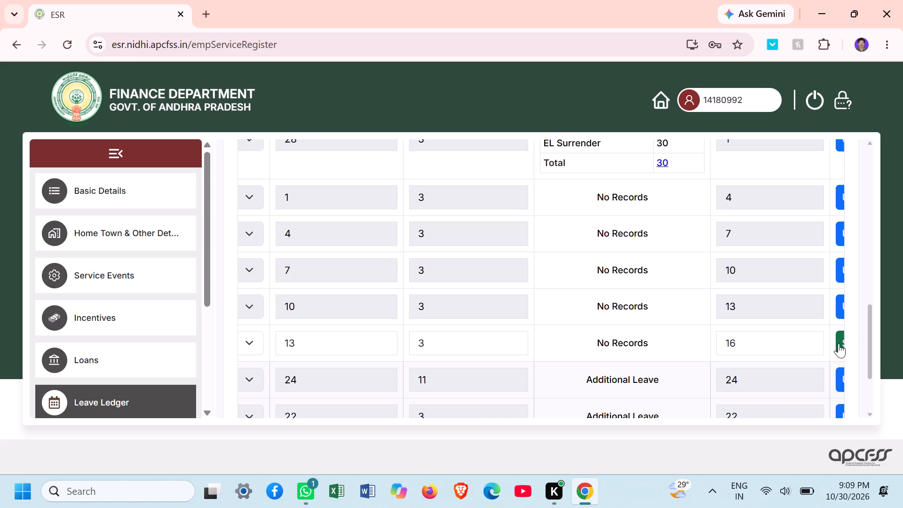
Save EL row 10 for the period ending 30/06/2003.
key(Right)
key(Right)
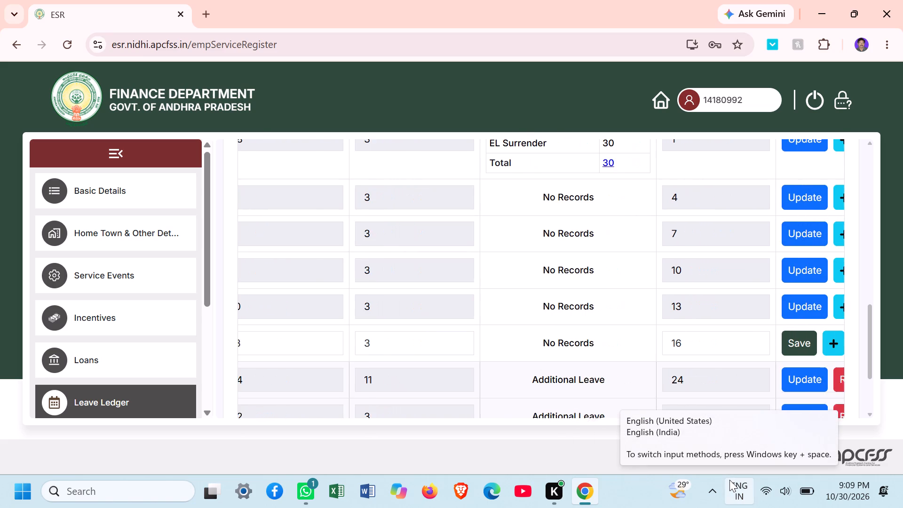
key(Right)
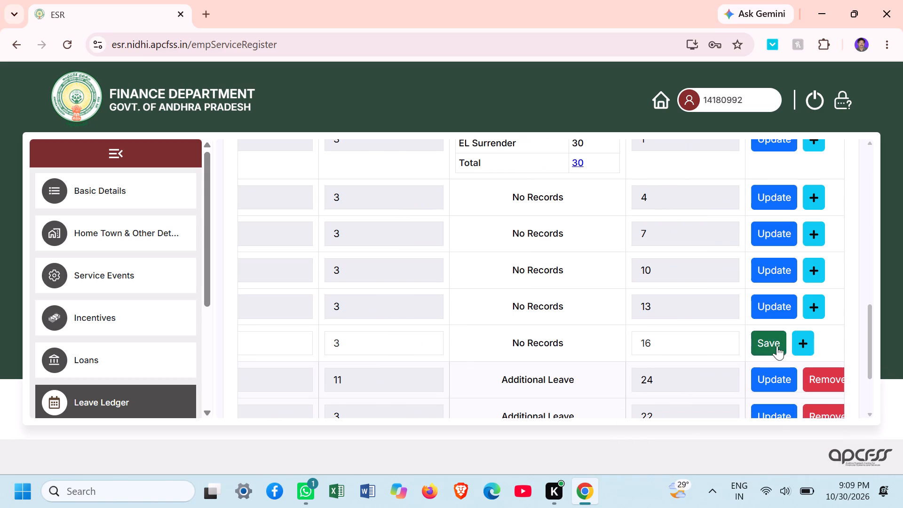
click(772, 340)
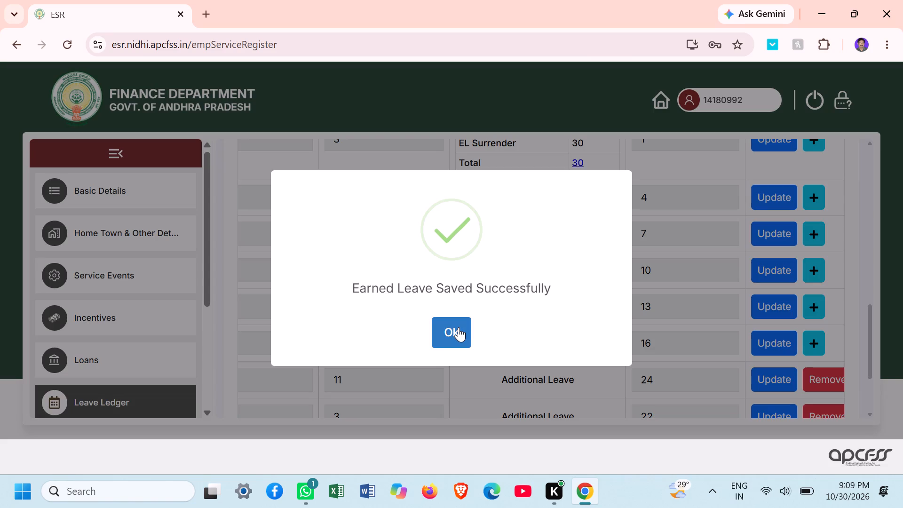
click(459, 327)
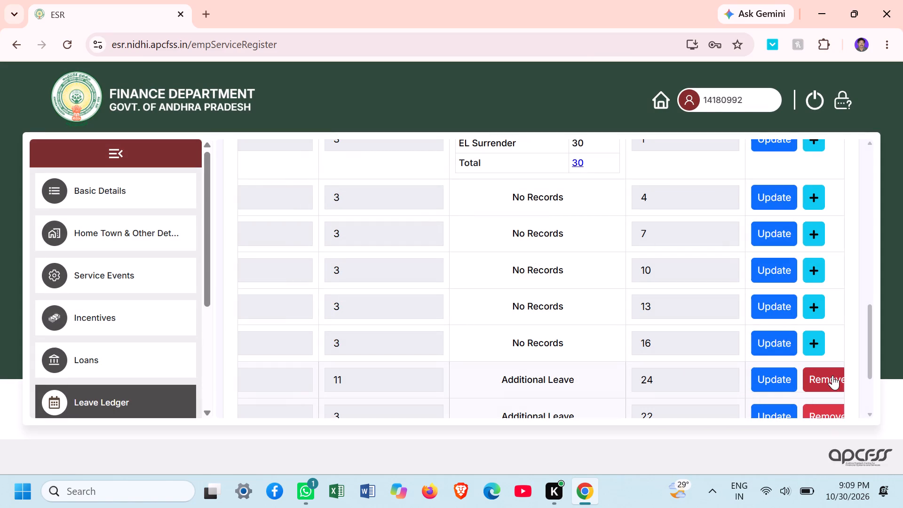
Examine the dates, leave type, credited days and balances of EL row 10 and the additional compensatory leave rows 10.1 and 10.2.
key(Left)
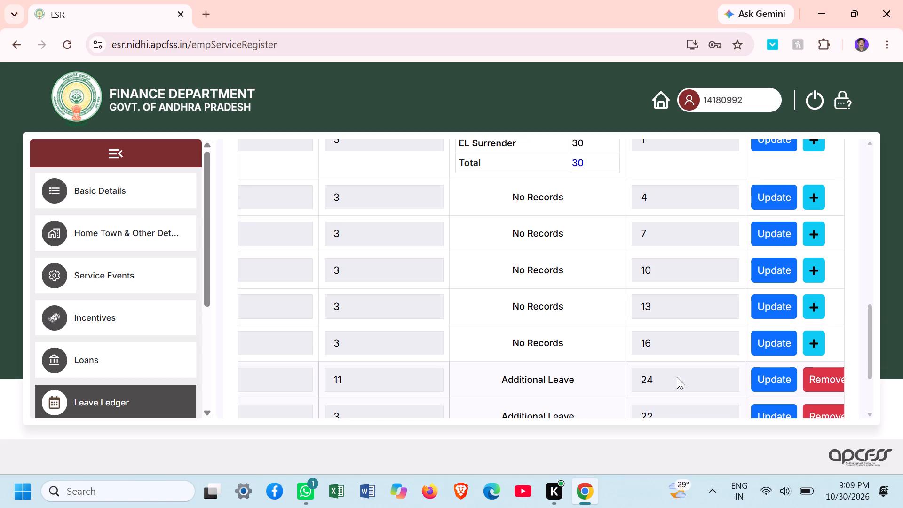
click(398, 347)
key(Left)
key(Left)
key(Left)
key(Left)
key(Left)
key(Left)
key(Left)
key(Left)
key(Left)
key(Left)
key(Left)
key(Left)
key(Left)
key(Left)
key(Left)
key(Left)
key(Left)
key(Left)
key(Left)
key(Left)
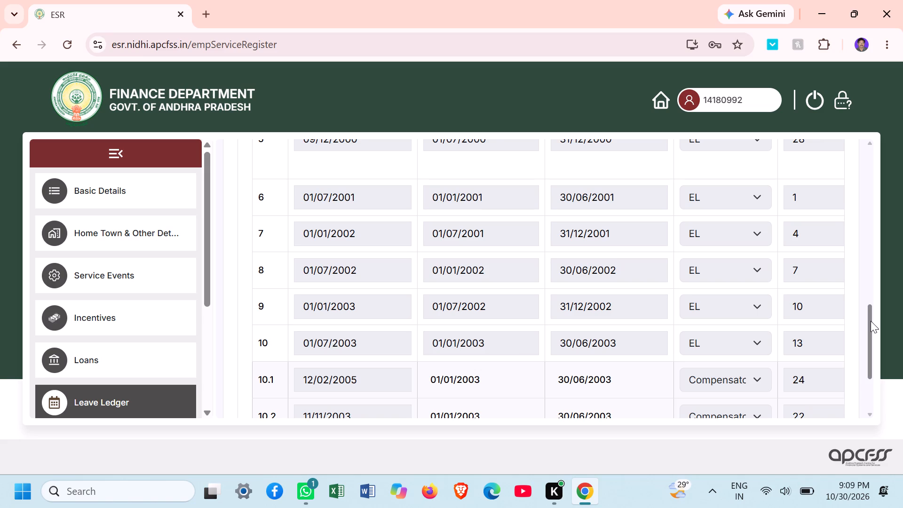
drag(871, 321, 864, 361)
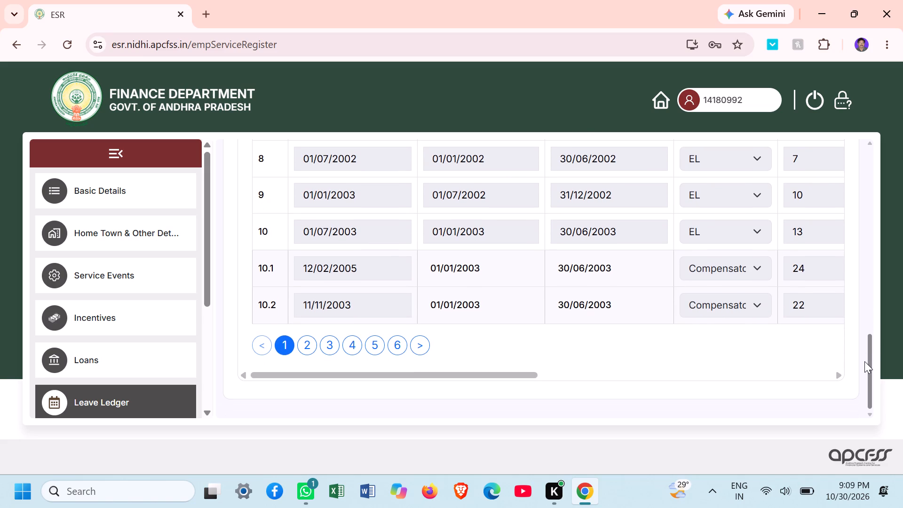
drag(864, 361, 863, 351)
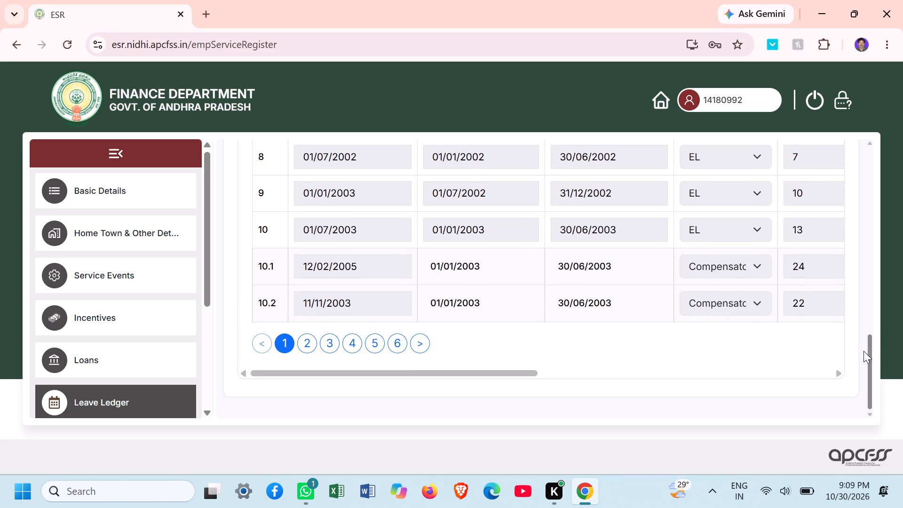
drag(863, 351, 863, 350)
key(Right)
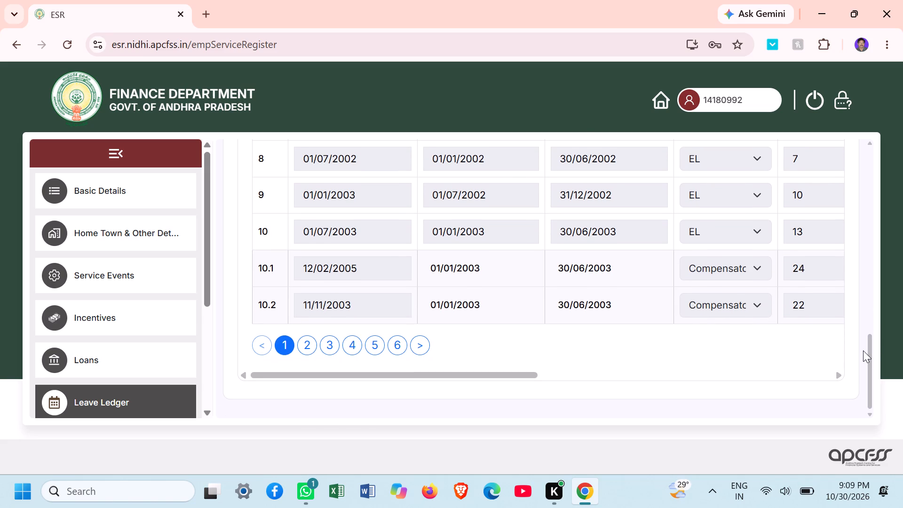
key(Right)
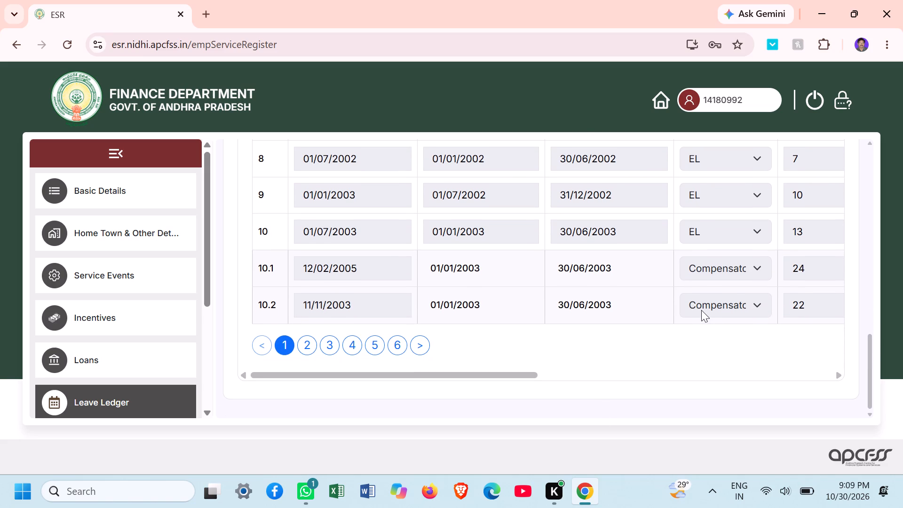
click(695, 309)
key(Right)
key(Right)
key(Right)
key(Right)
key(Right)
key(Right)
key(Right)
key(Right)
key(Right)
key(Right)
key(Right)
key(Right)
key(Right)
key(Right)
key(Right)
key(Right)
key(Right)
key(Right)
key(Right)
key(Right)
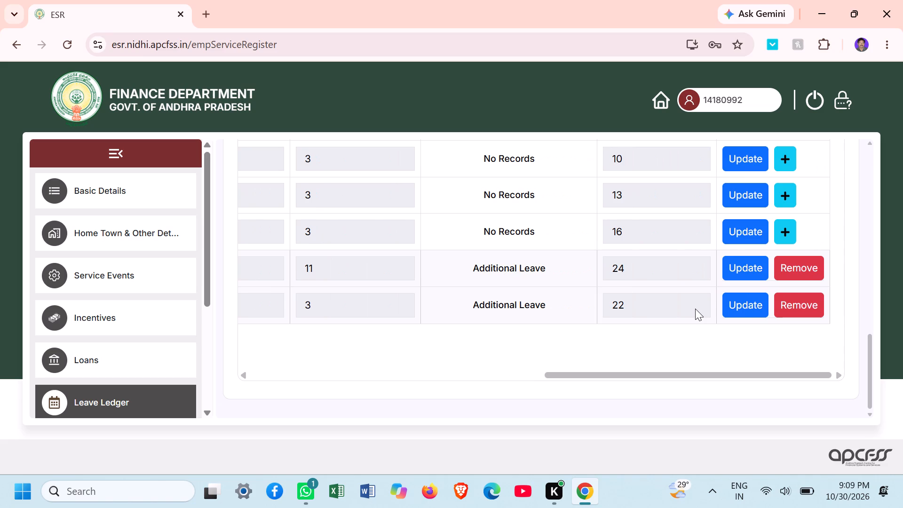
key(Left)
key(Left)
key(Left)
key(Left)
key(Left)
key(Left)
key(Left)
key(Left)
key(Left)
key(Left)
key(Left)
key(Left)
key(Left)
key(Left)
key(Left)
key(Left)
key(Left)
key(Left)
key(Left)
key(Left)
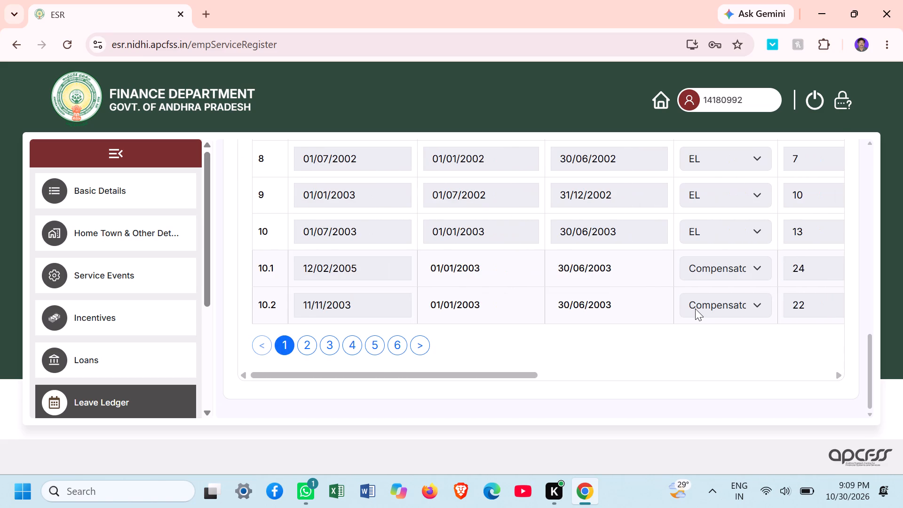
key(Right)
key(Right)
key(Right)
key(Right)
key(Right)
key(Right)
key(Right)
key(Right)
key(Right)
key(Right)
key(Right)
key(Right)
key(Right)
key(Right)
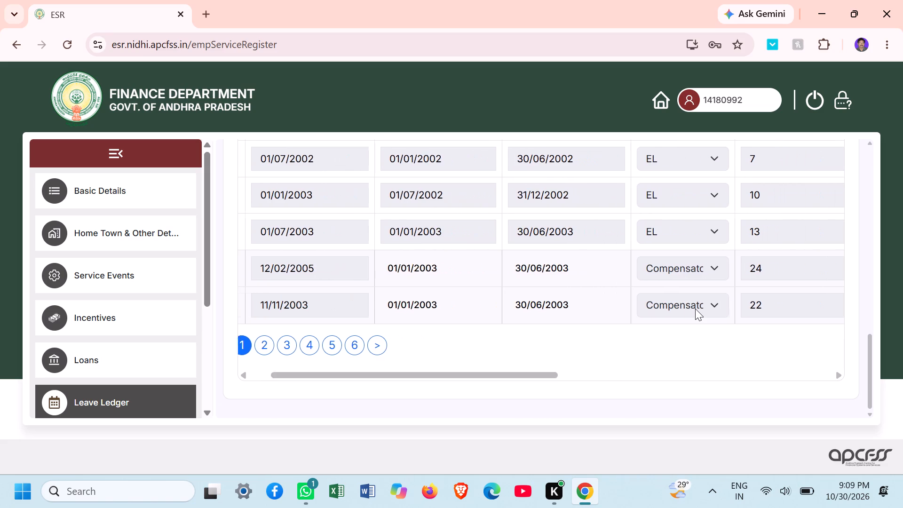
key(Right)
key(Right)
key(Right)
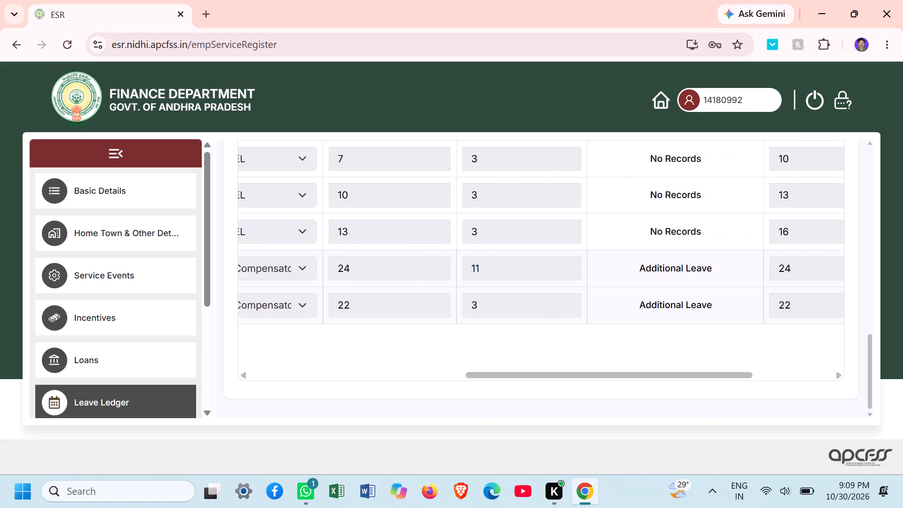
key(Right)
key(Right)
key(Right)
key(Right)
key(Right)
key(Right)
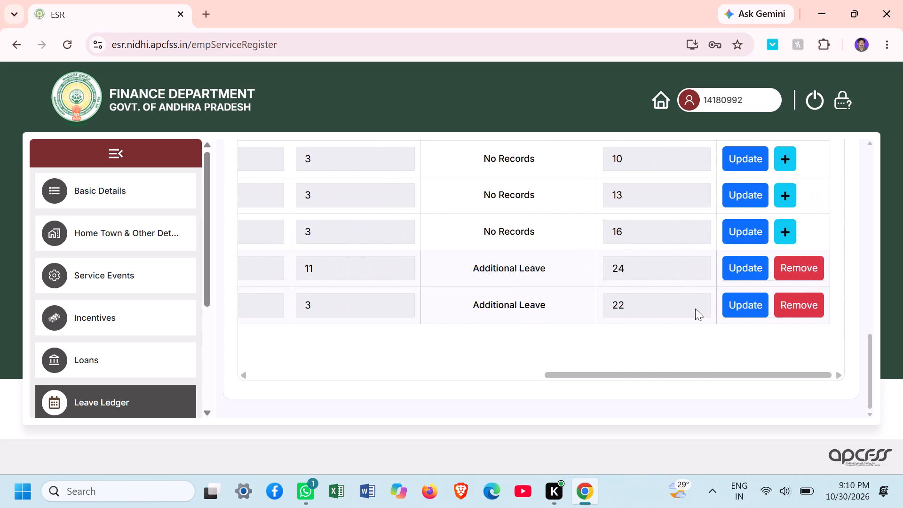
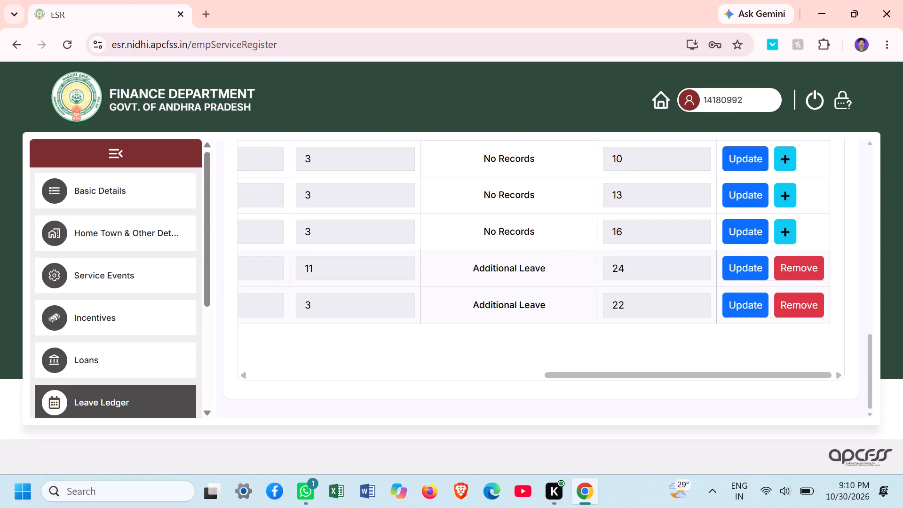
Examine the SR entry dates, periods and leave types of ledger rows 6 to 10 and additional rows 10.1 and 10.2.
click(387, 232)
key(Left)
key(Left)
key(Left)
key(Left)
key(Left)
key(Left)
key(Left)
key(Left)
key(Left)
key(Left)
key(Left)
key(Left)
key(Left)
key(Left)
key(Left)
key(Left)
key(Left)
key(Left)
key(Left)
key(Left)
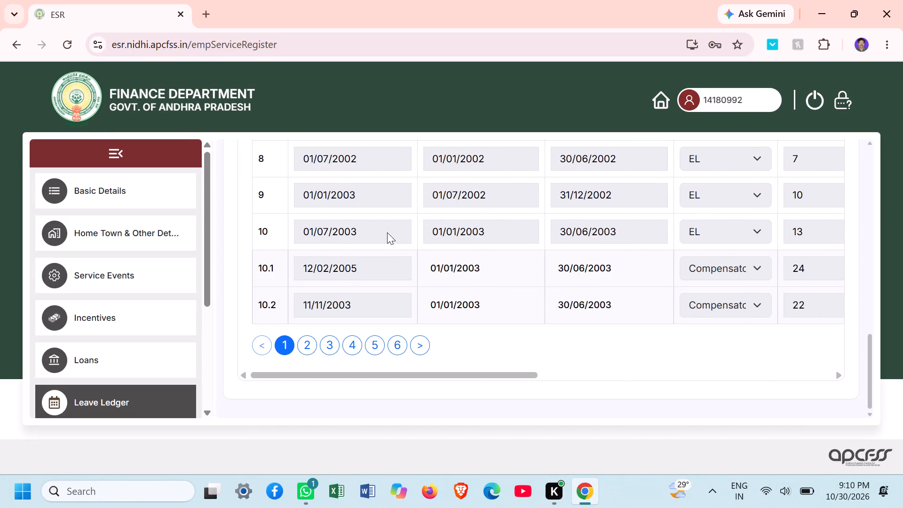
key(Up)
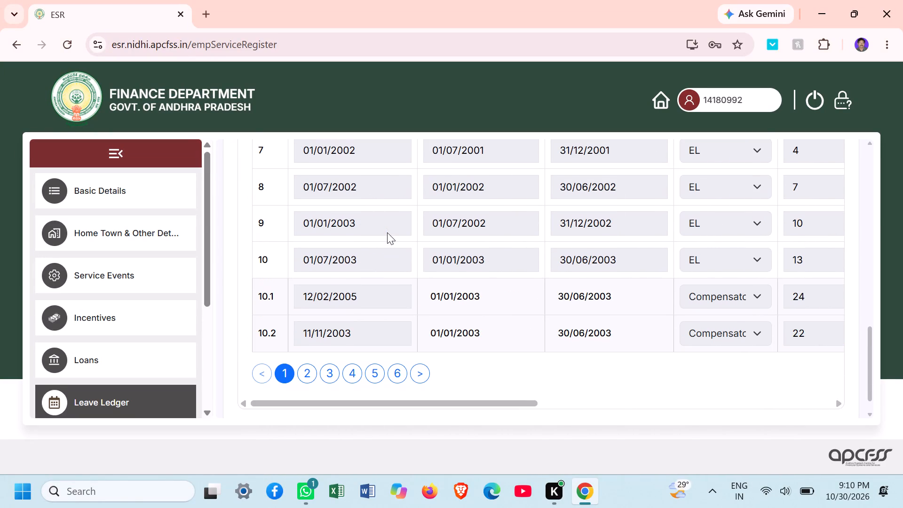
key(Up)
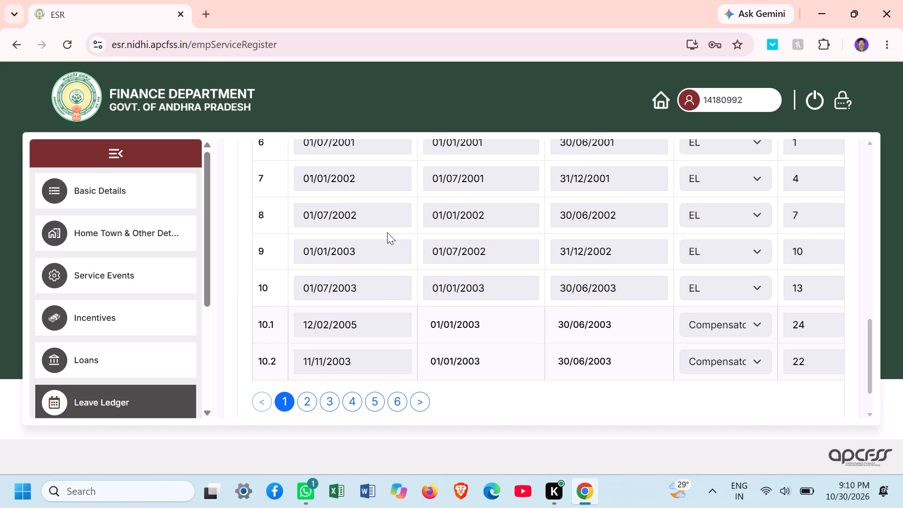
key(Left)
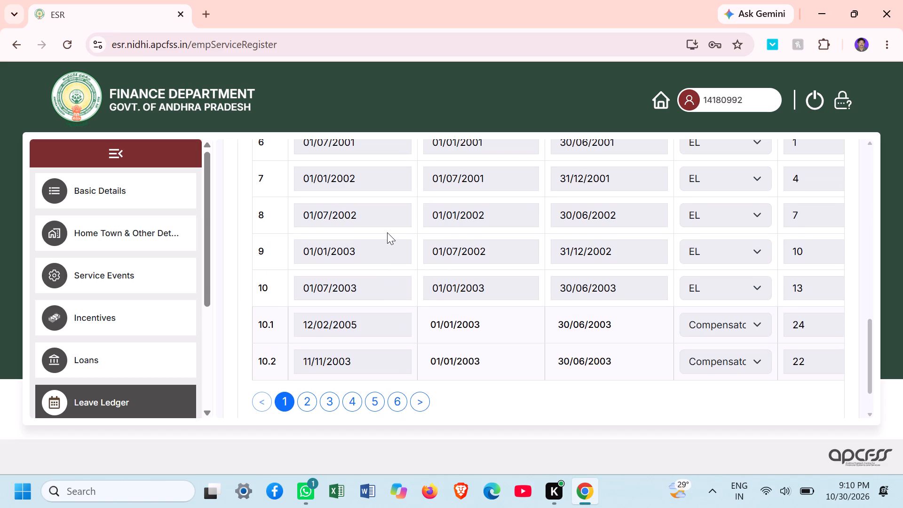
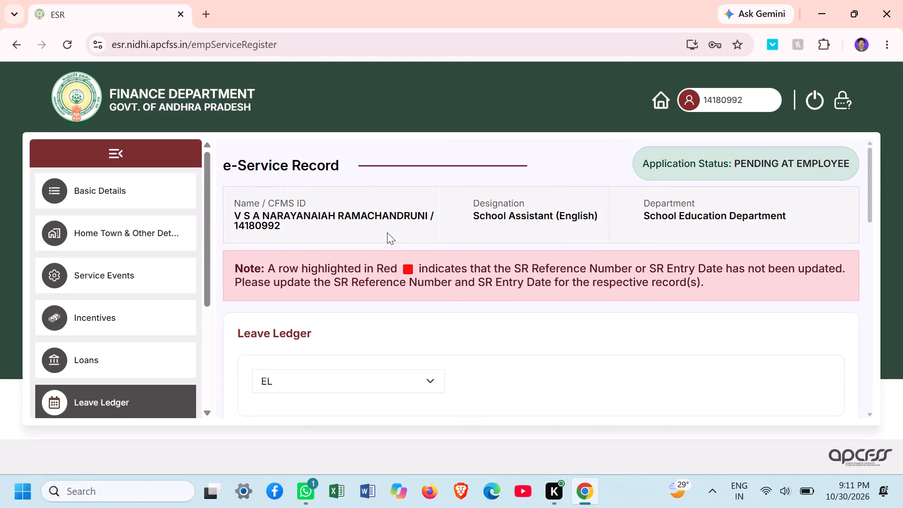
Examine the SR entry dates, periods and leave types of EL ledger rows 1 to 5, including additional row 4.1.
key(Down)
key(Down)
key(Down)
key(Down)
key(Down)
key(Down)
key(Down)
key(Down)
key(Down)
key(Down)
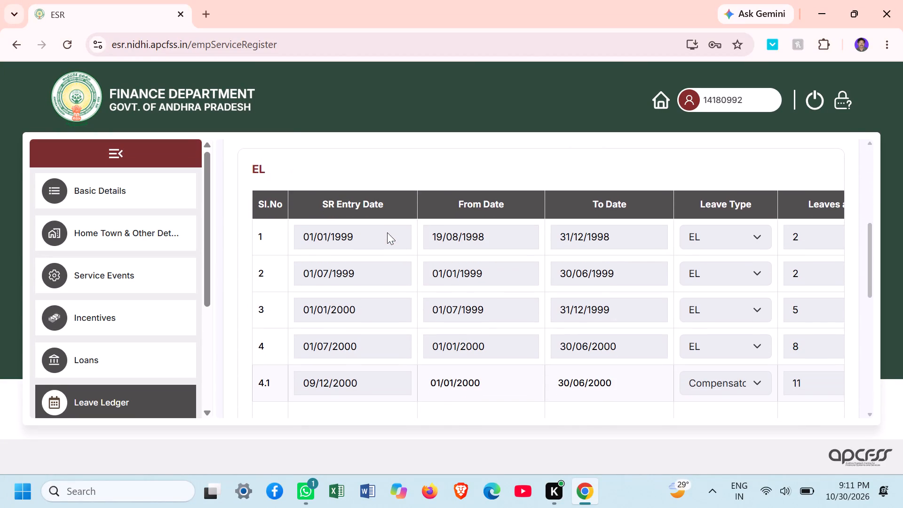
key(Down)
key(Down)
key(Down)
key(Down)
key(Down)
key(Down)
key(Down)
key(Down)
key(Down)
key(Down)
key(Down)
key(Down)
key(Down)
key(Down)
key(Down)
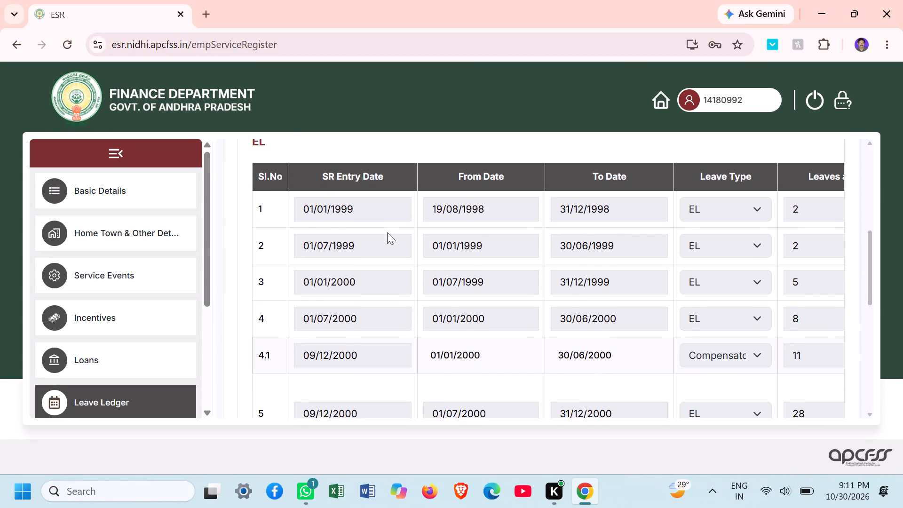
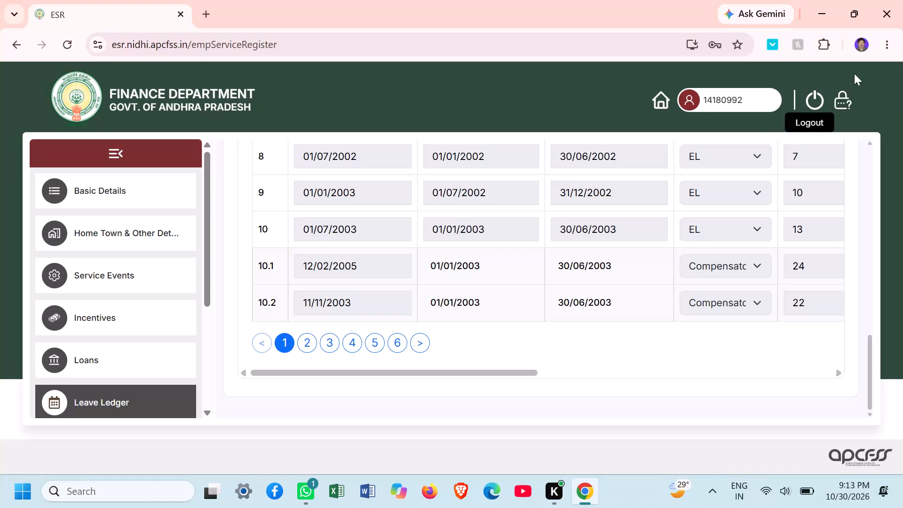
Examine EL ledger rows 1 to 5 across all columns, including the leaves credited, earned, availed and balance of additional row 4.1.
drag(866, 356, 869, 347)
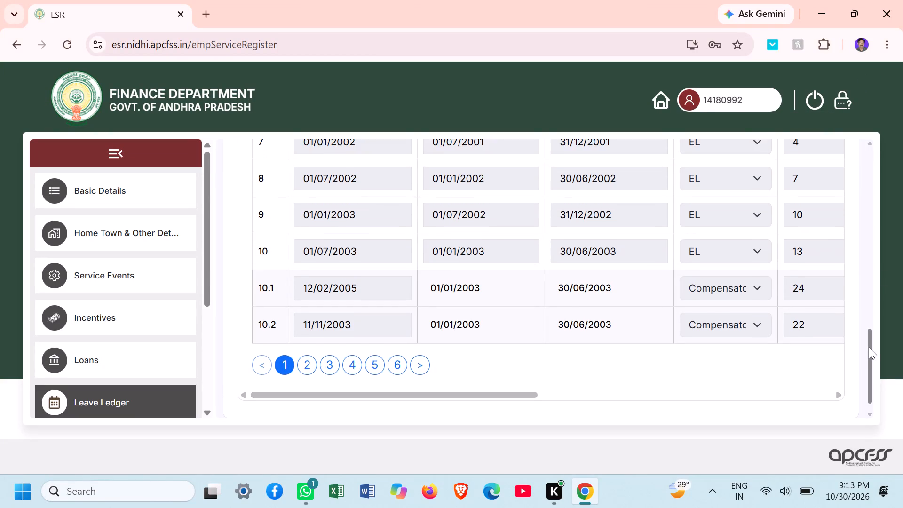
drag(869, 347, 868, 297)
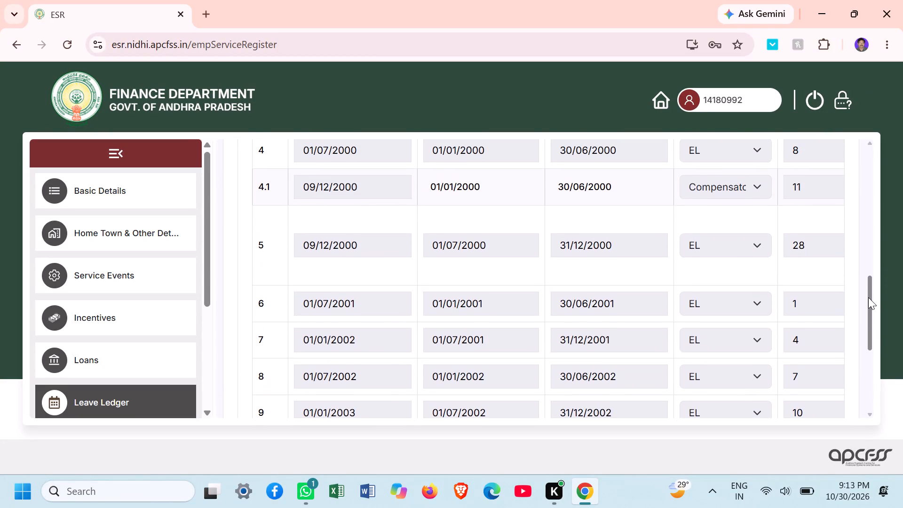
drag(868, 297, 867, 262)
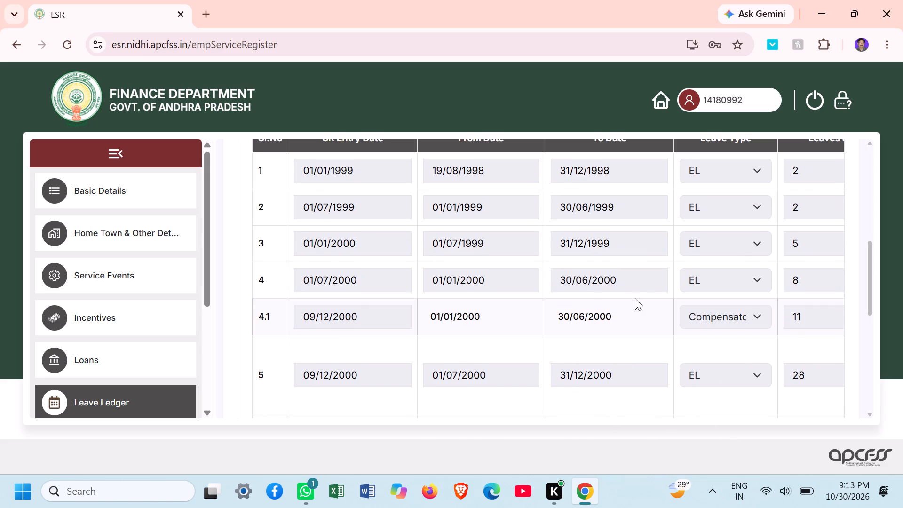
click(702, 320)
key(Right)
key(Right)
key(Right)
key(Right)
key(Right)
key(Right)
key(Right)
key(Right)
key(Right)
key(Right)
key(Right)
key(Right)
key(Right)
key(Right)
key(Right)
key(Right)
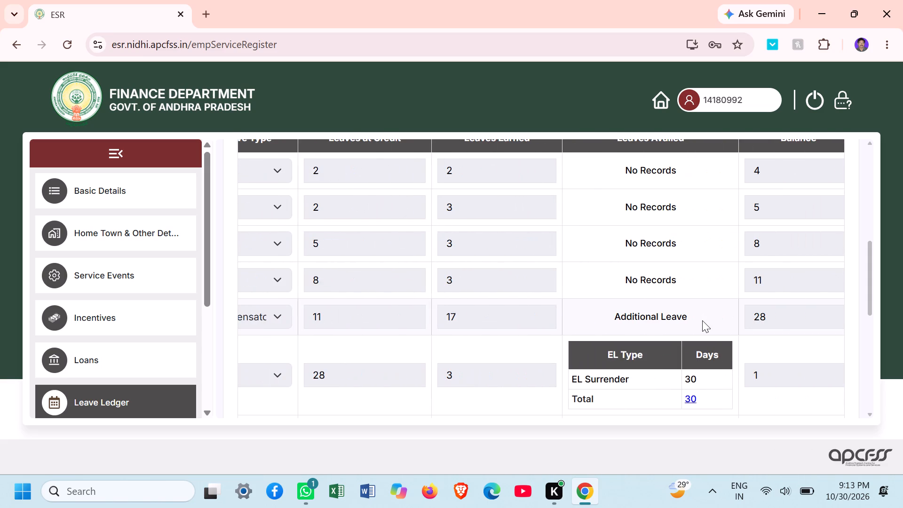
key(Left)
key(Left)
key(Left)
key(Left)
key(Left)
key(Left)
key(Left)
key(Left)
key(Left)
key(Left)
key(Left)
key(Left)
key(Left)
key(Left)
key(Left)
key(Left)
key(Left)
key(Left)
key(Left)
key(Left)
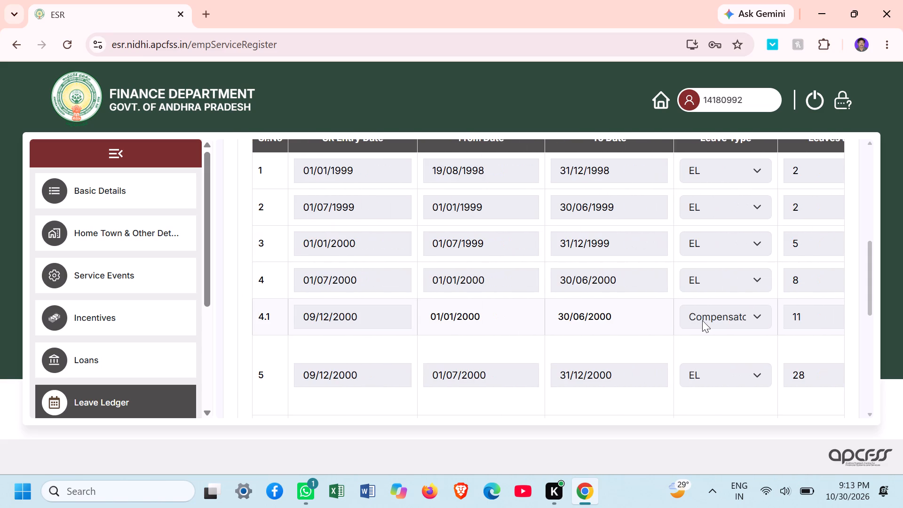
Open additional row 4.1 of the EL ledger for editing.
click(475, 316)
key(Right)
key(Right)
key(Right)
key(Right)
key(Right)
key(Right)
key(Right)
key(Right)
key(Right)
key(Right)
key(Right)
key(Right)
key(Right)
key(Right)
key(Right)
key(Right)
key(Right)
key(Right)
key(Right)
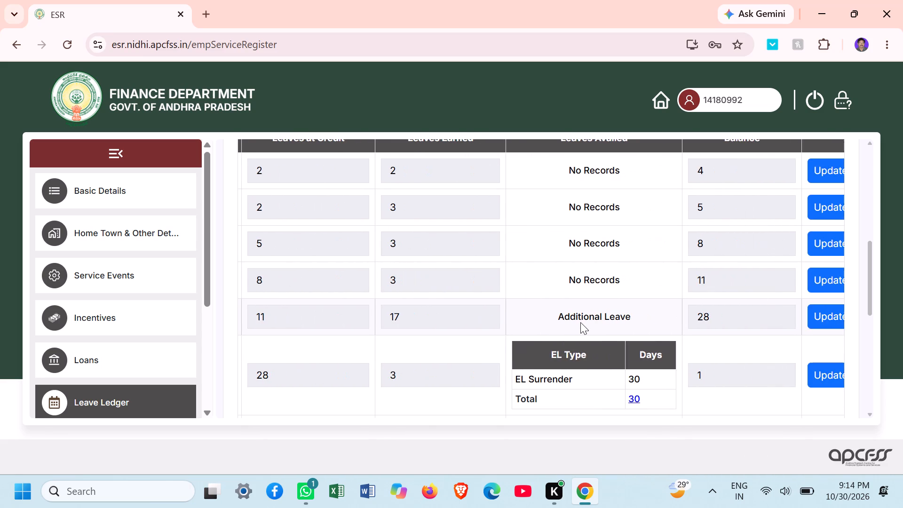
key(Right)
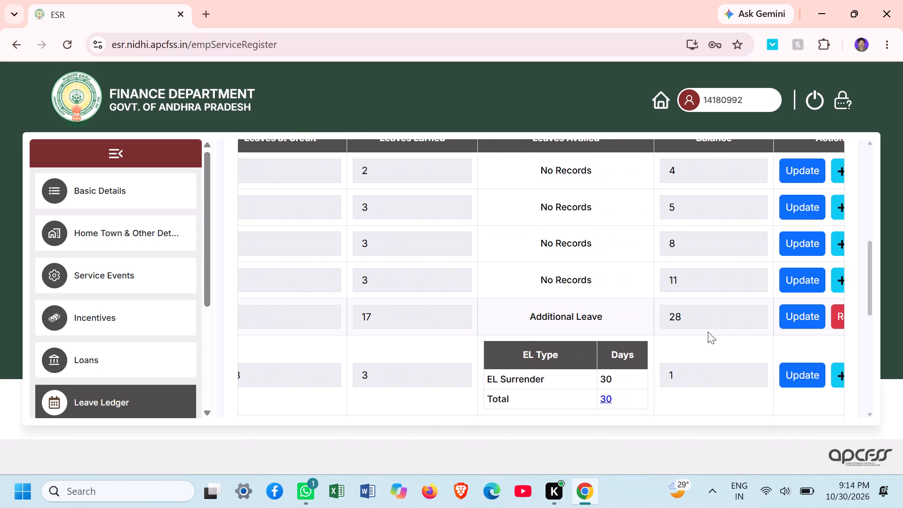
click(790, 317)
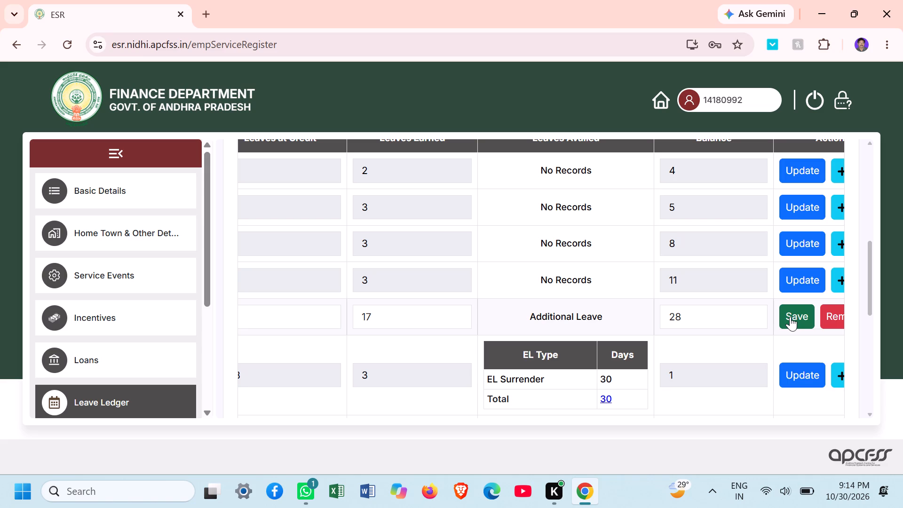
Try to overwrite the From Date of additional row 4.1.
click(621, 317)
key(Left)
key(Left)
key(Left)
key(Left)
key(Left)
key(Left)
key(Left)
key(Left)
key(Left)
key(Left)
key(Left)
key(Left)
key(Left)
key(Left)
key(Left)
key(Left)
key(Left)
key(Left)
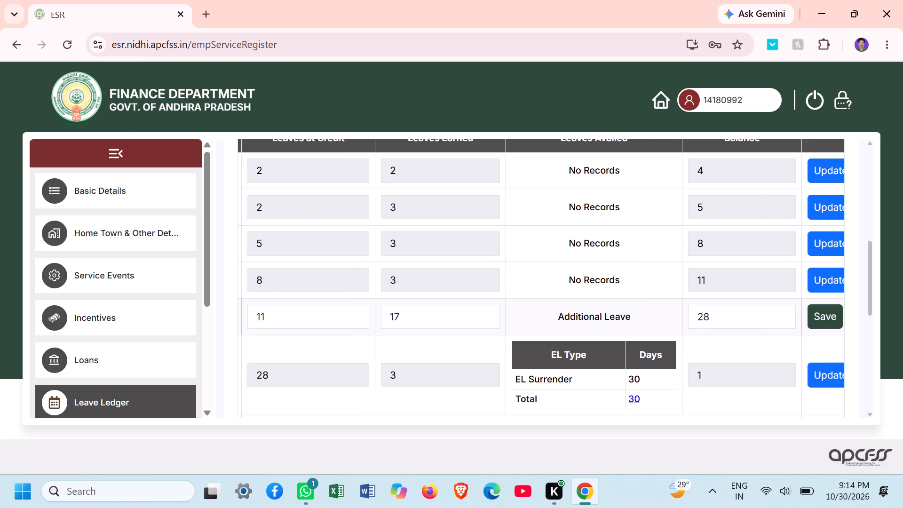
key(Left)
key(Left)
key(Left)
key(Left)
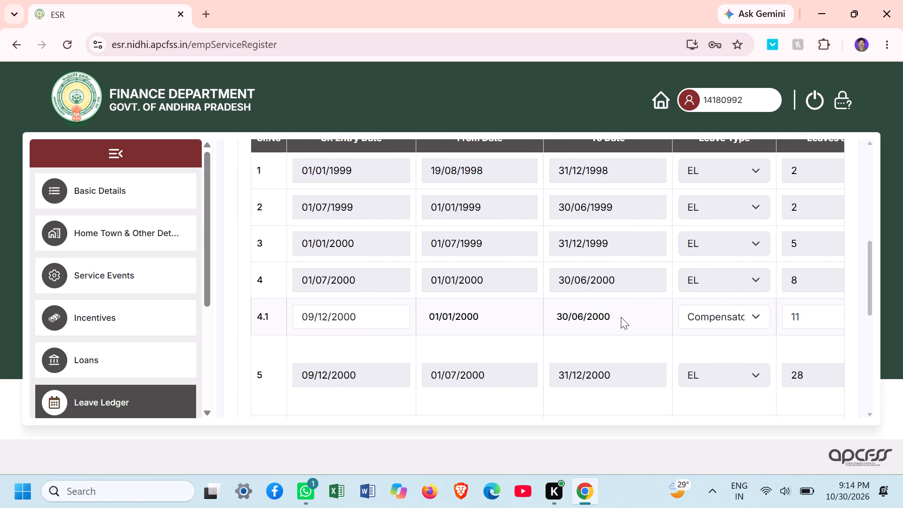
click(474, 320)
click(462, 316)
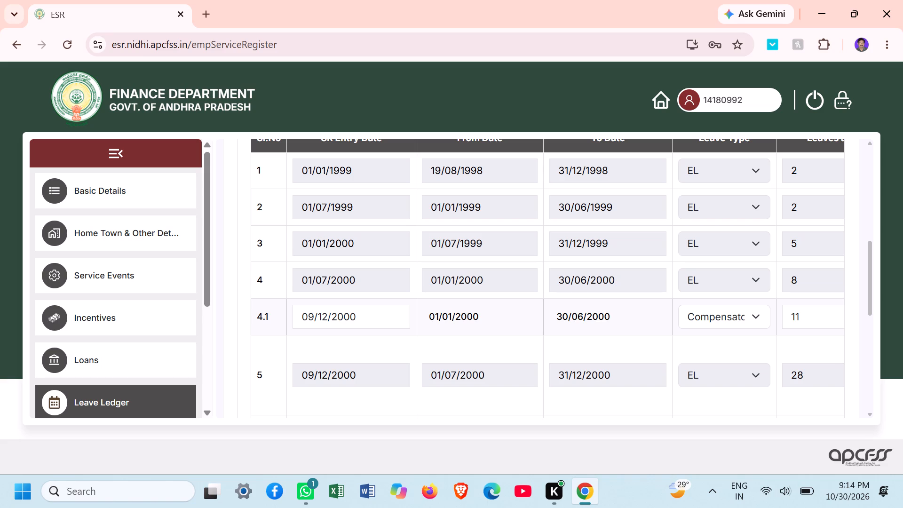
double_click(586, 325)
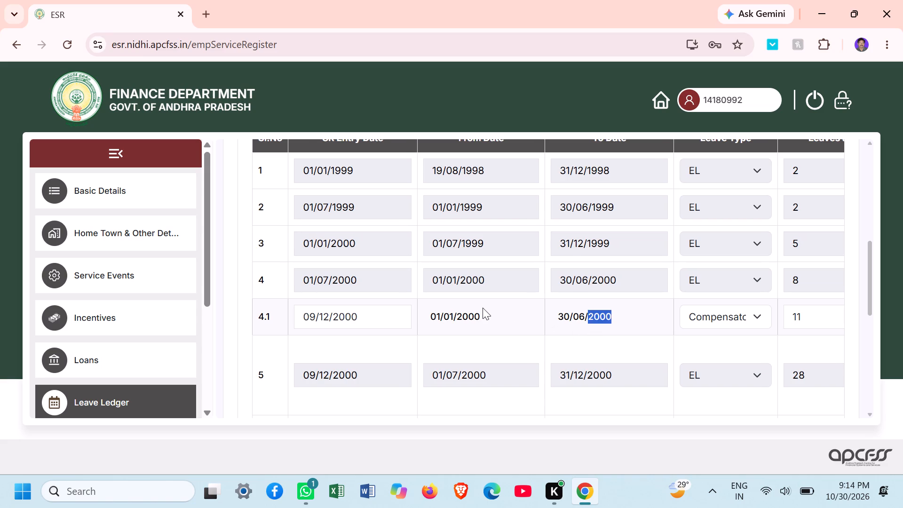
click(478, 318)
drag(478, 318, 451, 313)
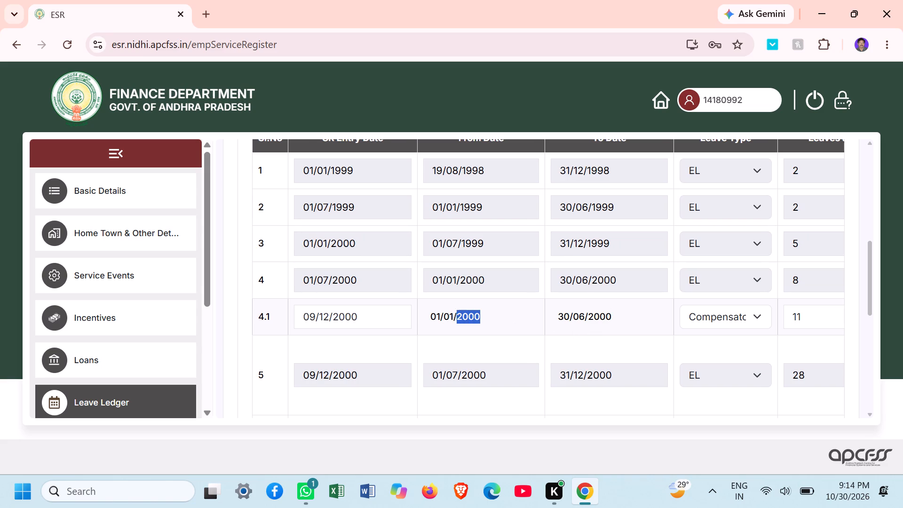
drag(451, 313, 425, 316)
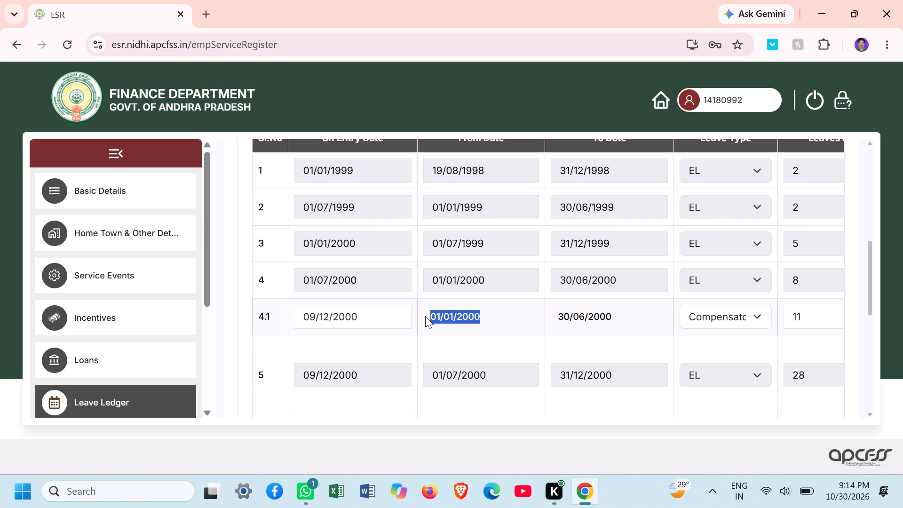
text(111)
Examine the fields of additional row 4.1 open for editing, from its dates through leaves earned, balance and available actions.
key(Right)
key(Right)
key(Right)
key(Right)
key(Right)
key(Right)
key(Right)
key(Right)
key(Right)
key(Right)
key(Right)
key(Right)
key(Right)
key(Right)
key(Right)
key(Right)
key(Right)
key(Right)
key(Right)
key(Right)
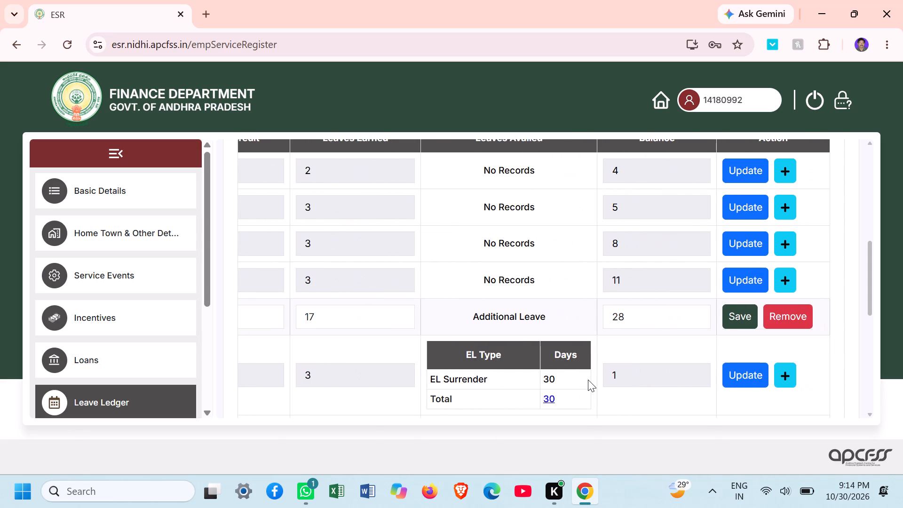
key(Left)
key(Left)
key(Left)
key(Left)
key(Left)
key(Left)
key(Left)
key(Left)
key(Left)
key(Left)
key(Left)
key(Left)
key(Left)
key(Left)
key(Left)
key(Left)
key(Left)
key(Left)
key(Left)
key(Left)
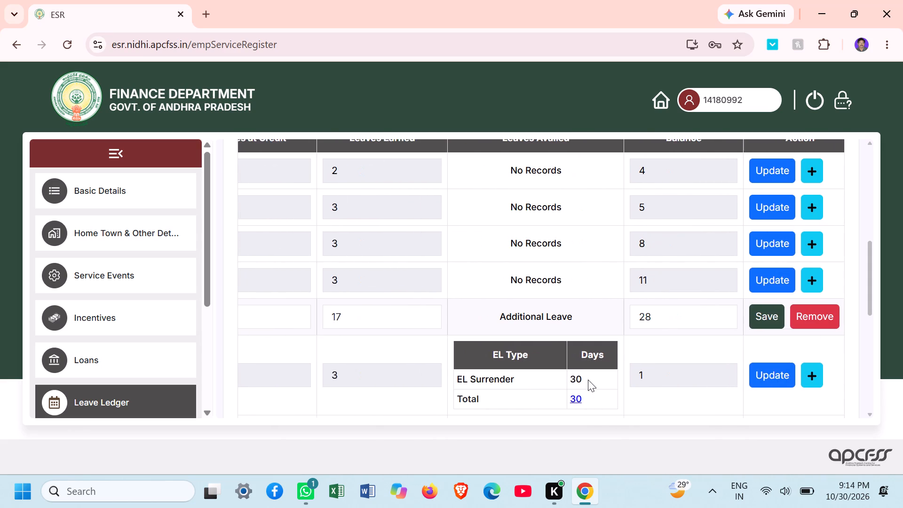
key(Left)
key(Left)
key(Left)
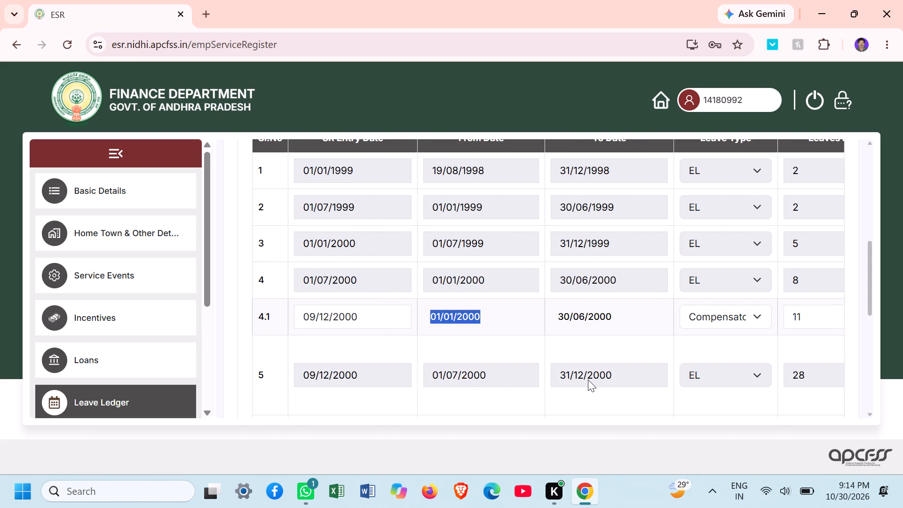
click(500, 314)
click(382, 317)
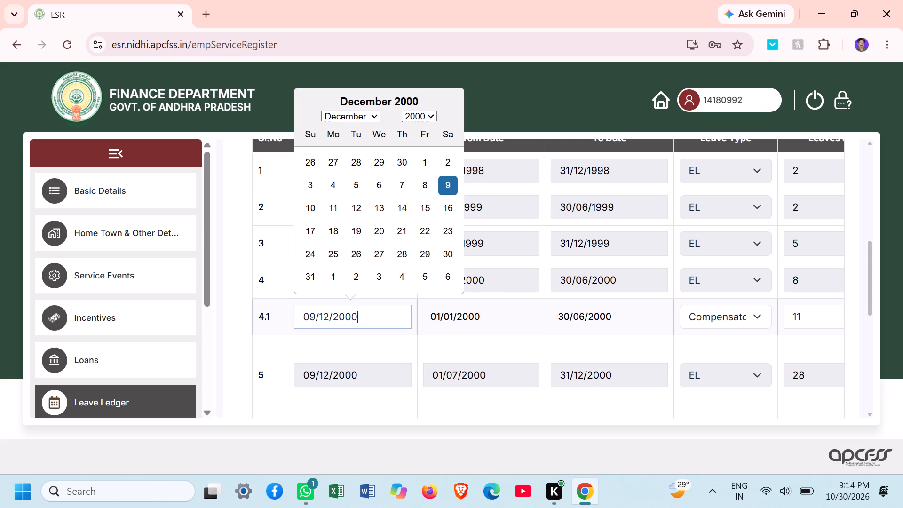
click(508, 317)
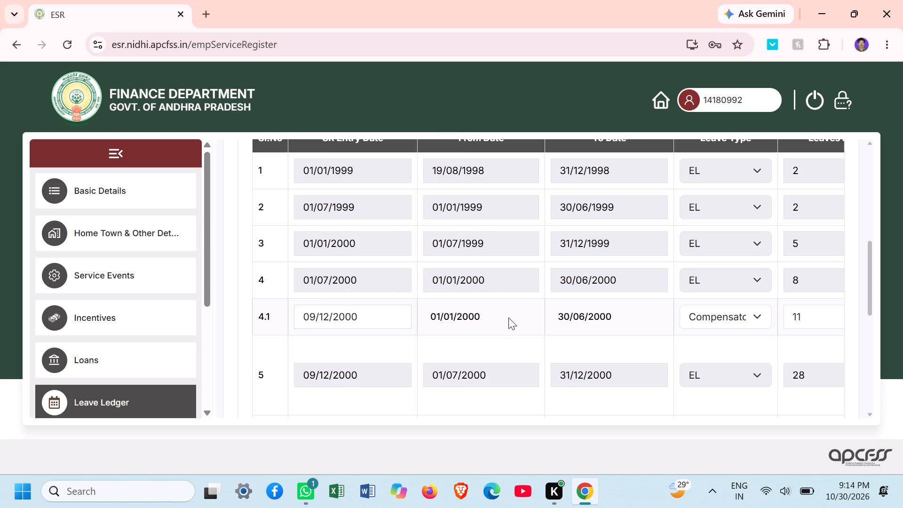
Review additional compensatory row 4.1 against EL rows 1 to 5, from the entry dates through leaves earned, balance and available actions.
key(Right)
key(Right)
key(Right)
key(Right)
key(Right)
key(Right)
key(Right)
key(Right)
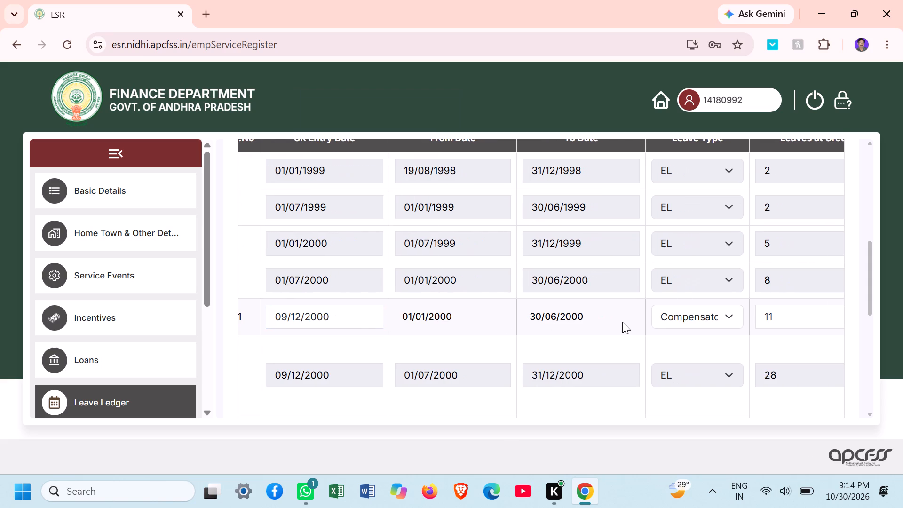
key(Left)
key(Left)
key(Left)
key(Left)
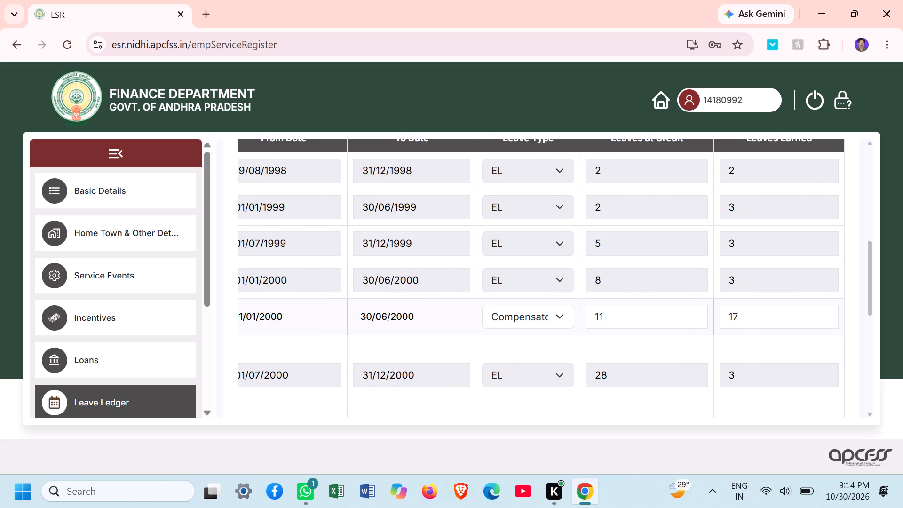
key(Right)
key(Right)
key(Right)
key(Right)
key(Right)
key(Right)
key(Right)
key(Right)
key(Right)
key(Right)
key(Right)
key(Right)
key(Right)
key(Right)
key(Right)
key(Right)
key(Right)
key(Right)
key(Right)
key(Right)
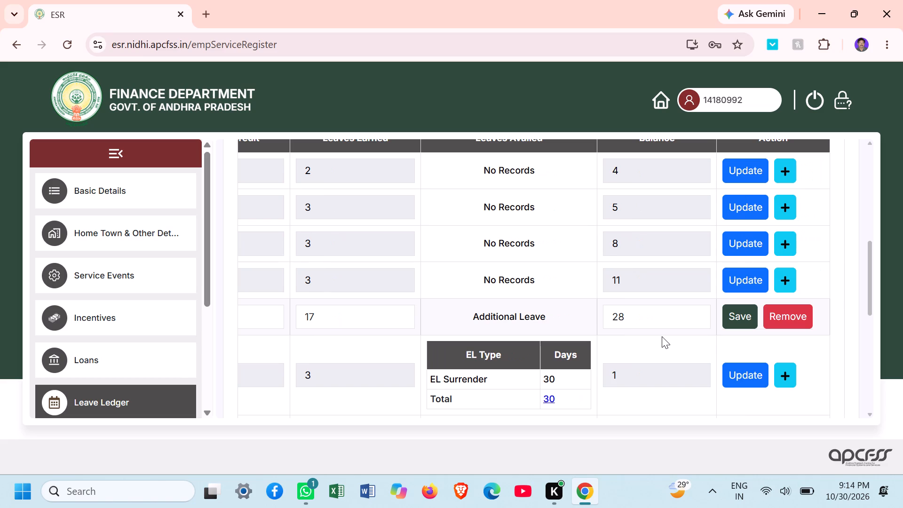
Recheck row 4.1 and the neighbouring EL rows from the balance back through leaves earned and leaves at credit towards the dates.
key(Left)
key(Left)
key(Left)
key(Left)
key(Left)
key(Left)
key(Left)
key(Left)
key(Left)
key(Left)
key(Left)
key(Left)
key(Left)
key(Left)
key(Left)
key(Left)
key(Left)
key(Left)
key(Left)
key(Left)
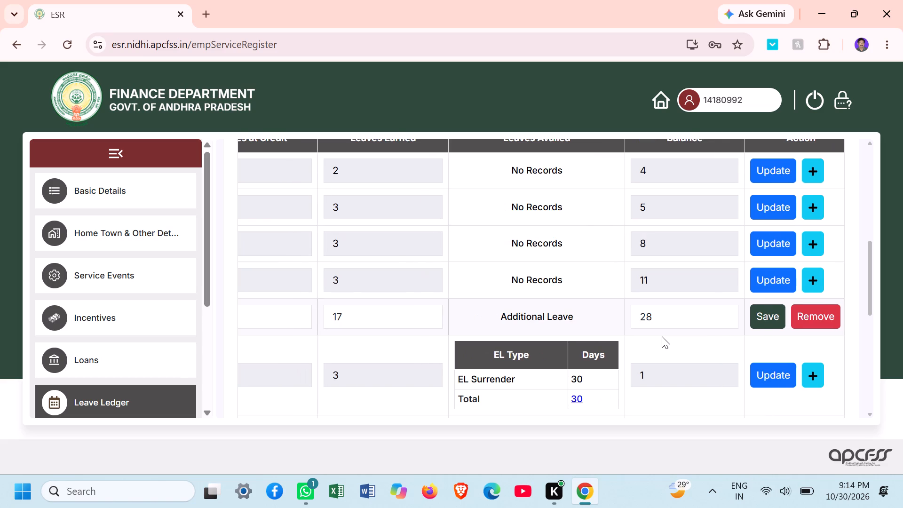
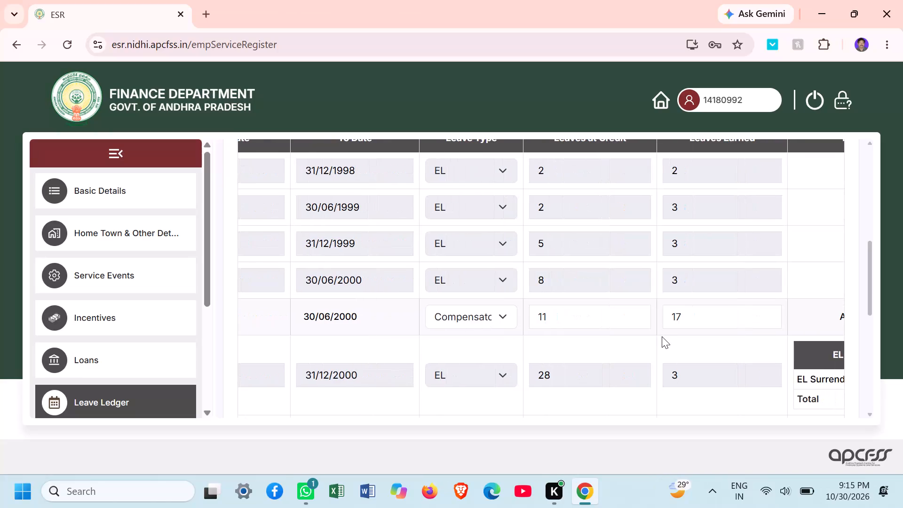
Examine row 4.1 and the neighbouring EL rows from leaves at credit through leaves earned, leaves availed and balance to the actions.
key(Right)
key(Right)
key(Right)
key(Right)
key(Right)
key(Right)
key(Right)
key(Right)
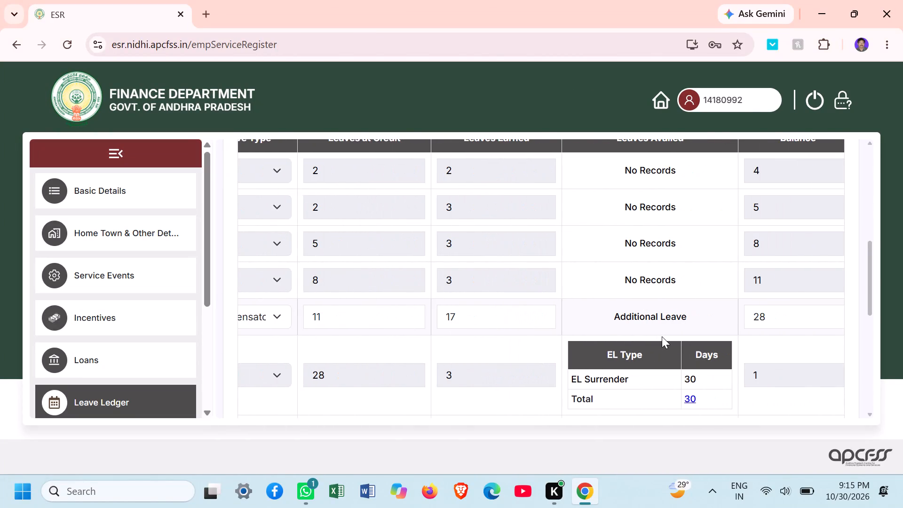
key(Right)
key(Right)
key(Right)
key(Right)
key(Right)
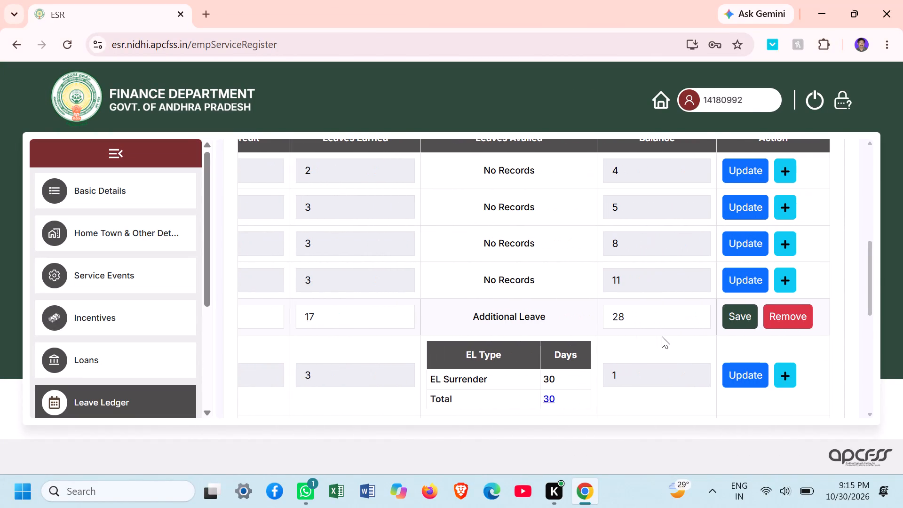
Review row 4.1 and EL rows 1 to 5 from the balance back to the SR entry dates.
key(Left)
key(Left)
key(Left)
key(Left)
key(Left)
key(Left)
key(Left)
key(Left)
key(Left)
key(Left)
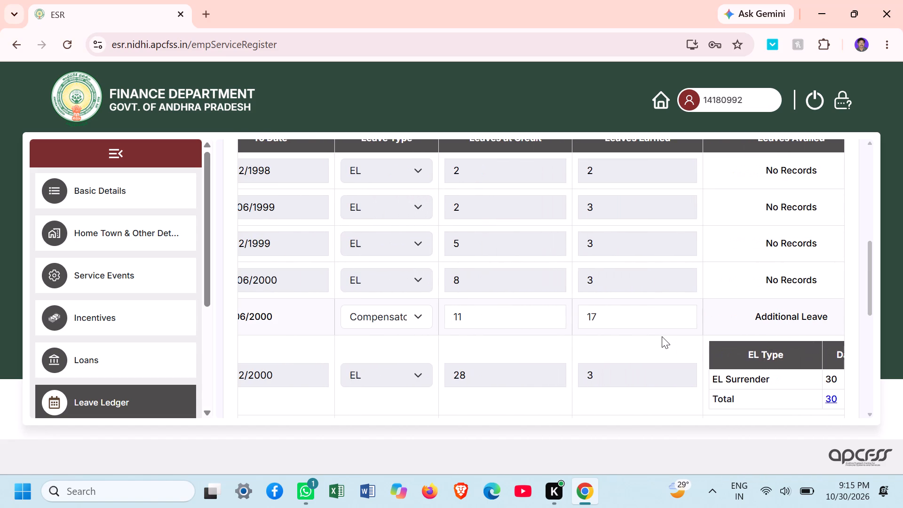
key(Left)
key(Left)
key(Left)
key(Left)
key(Left)
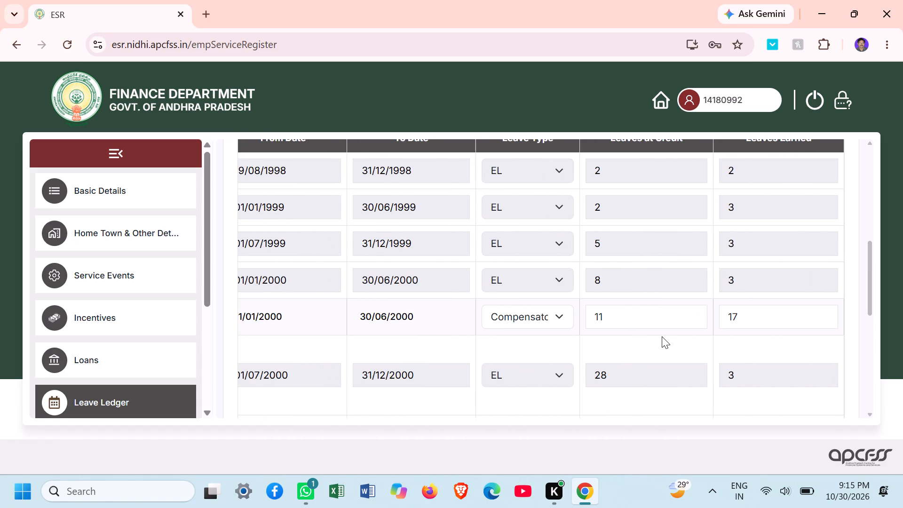
key(Left)
key(Left)
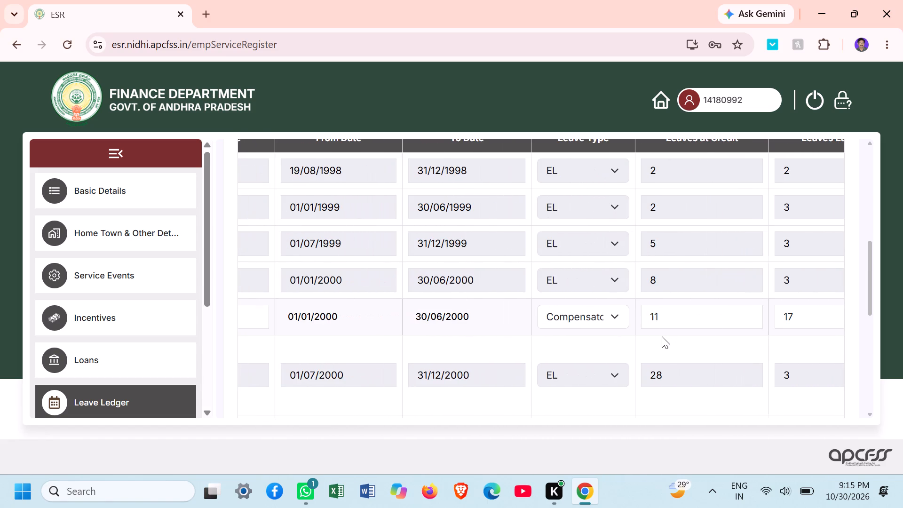
key(Left)
key(Left)
key(Left)
key(Left)
key(Left)
key(Left)
key(Left)
key(Left)
key(Left)
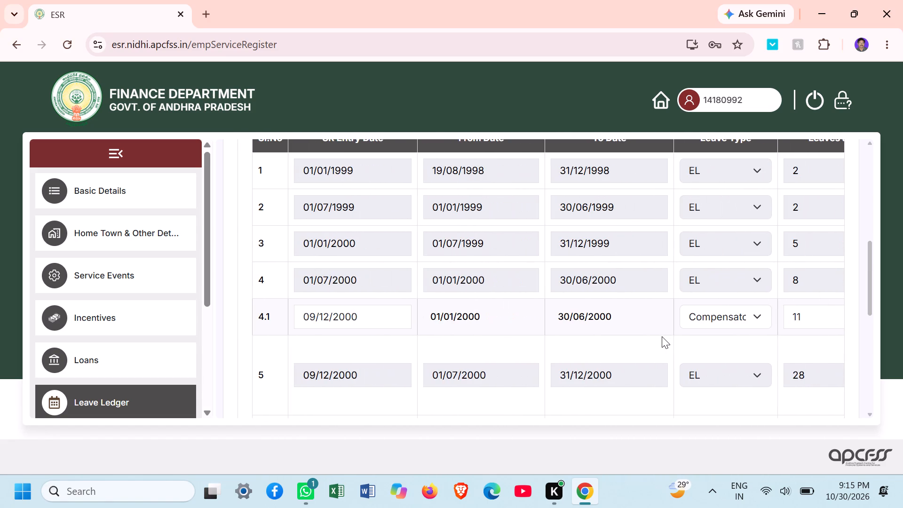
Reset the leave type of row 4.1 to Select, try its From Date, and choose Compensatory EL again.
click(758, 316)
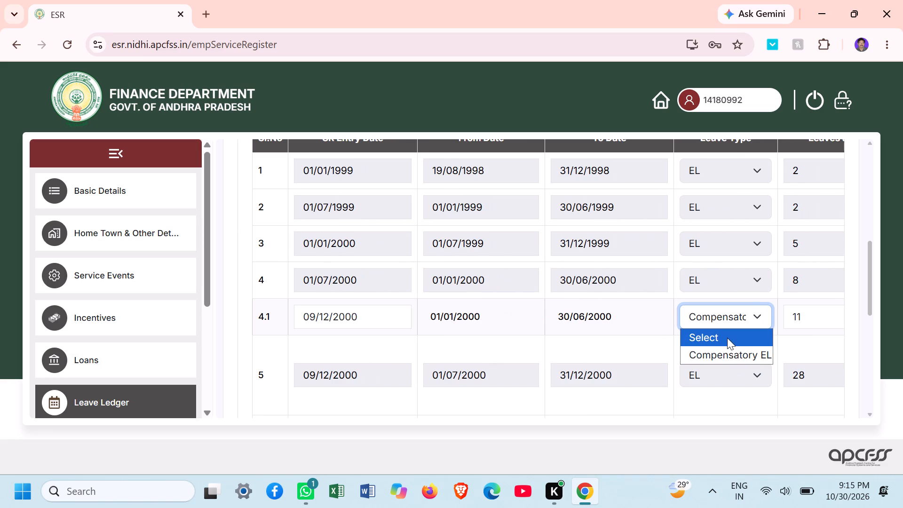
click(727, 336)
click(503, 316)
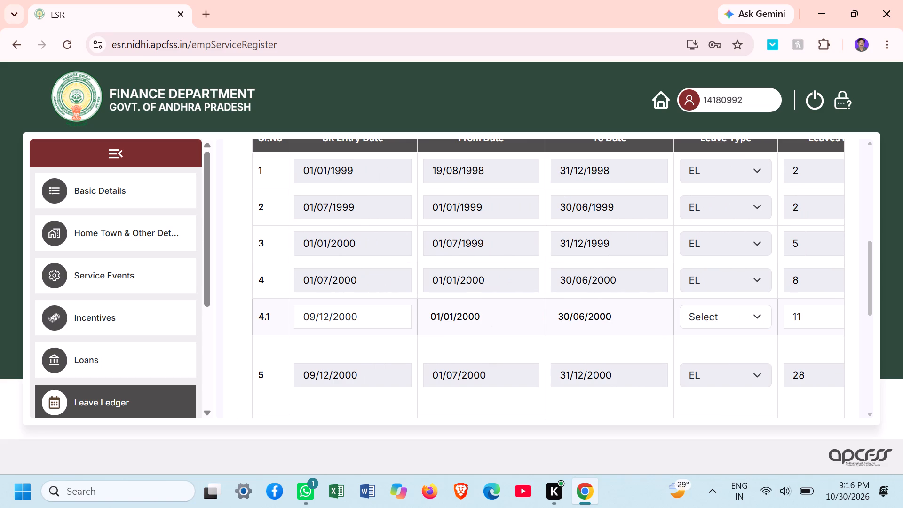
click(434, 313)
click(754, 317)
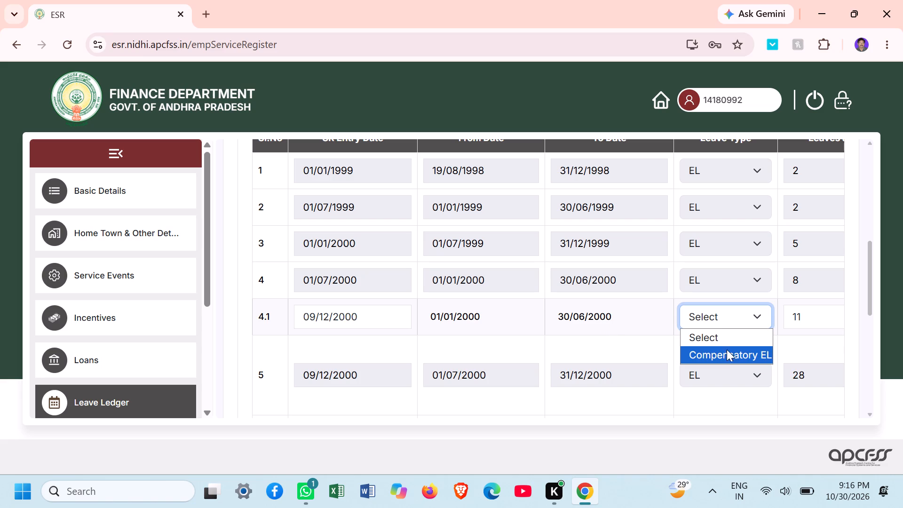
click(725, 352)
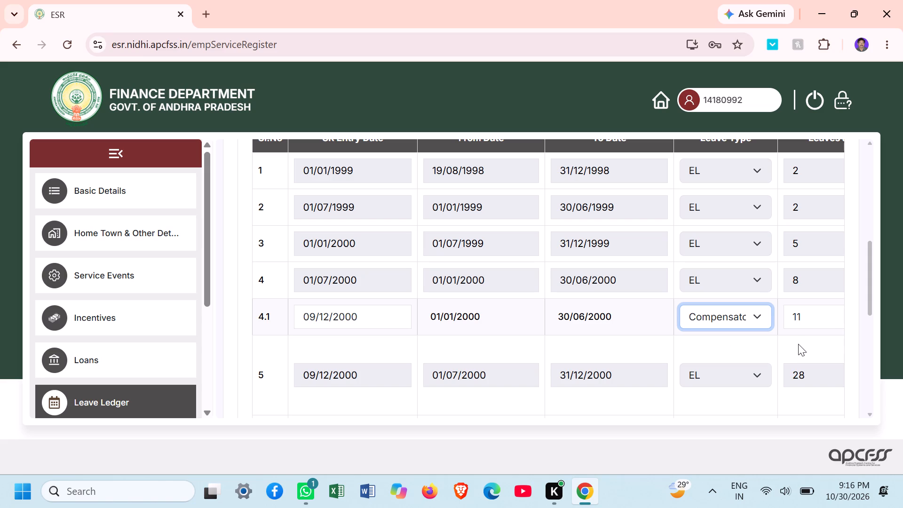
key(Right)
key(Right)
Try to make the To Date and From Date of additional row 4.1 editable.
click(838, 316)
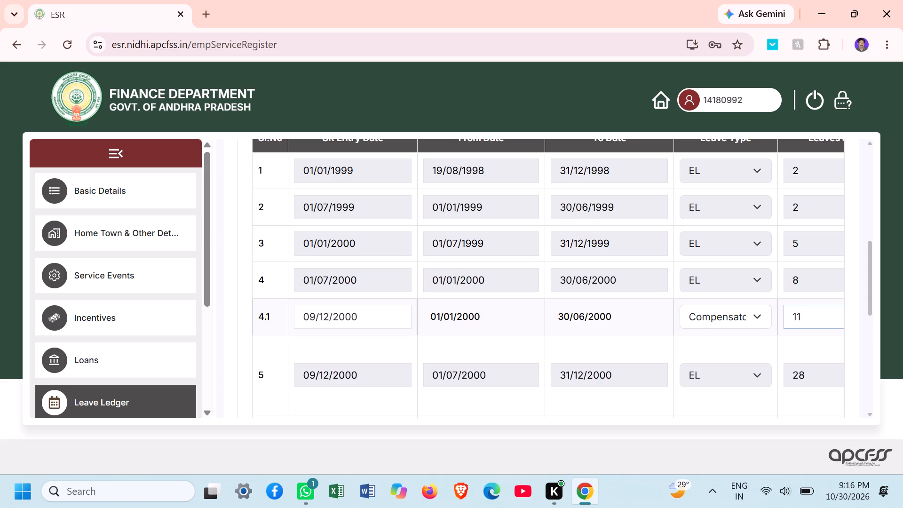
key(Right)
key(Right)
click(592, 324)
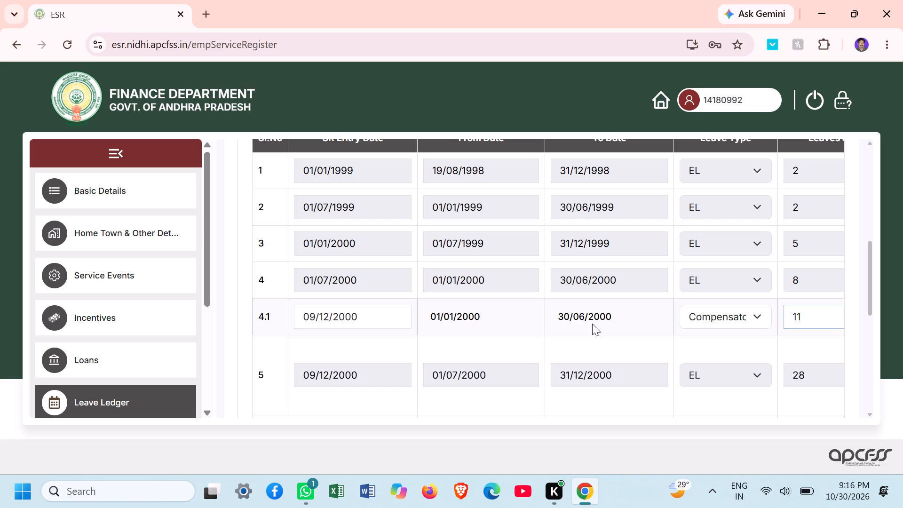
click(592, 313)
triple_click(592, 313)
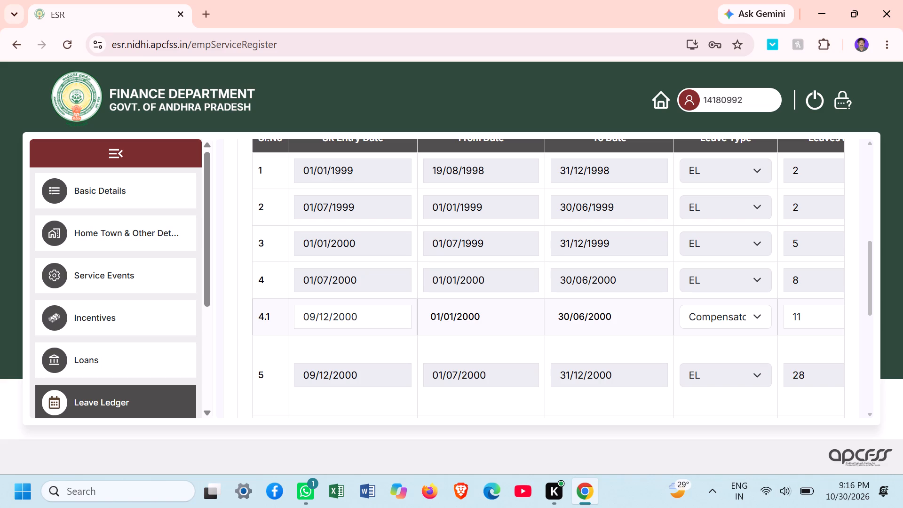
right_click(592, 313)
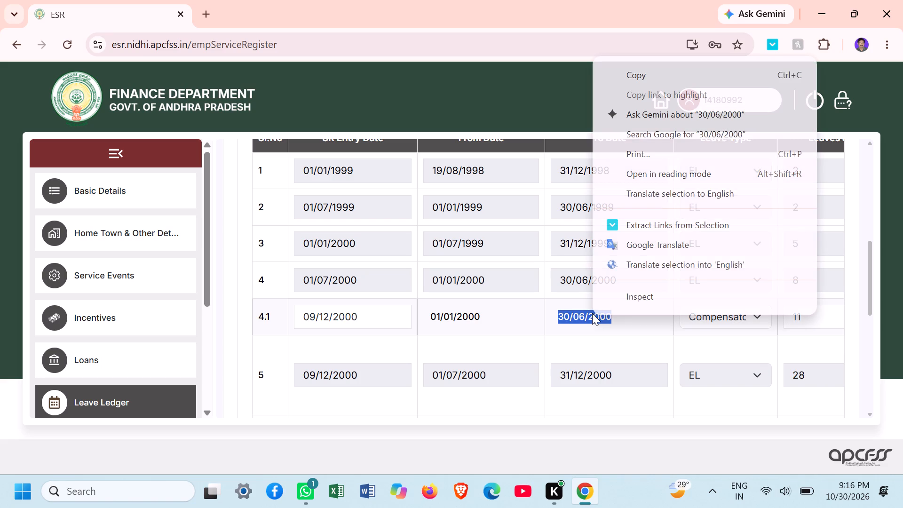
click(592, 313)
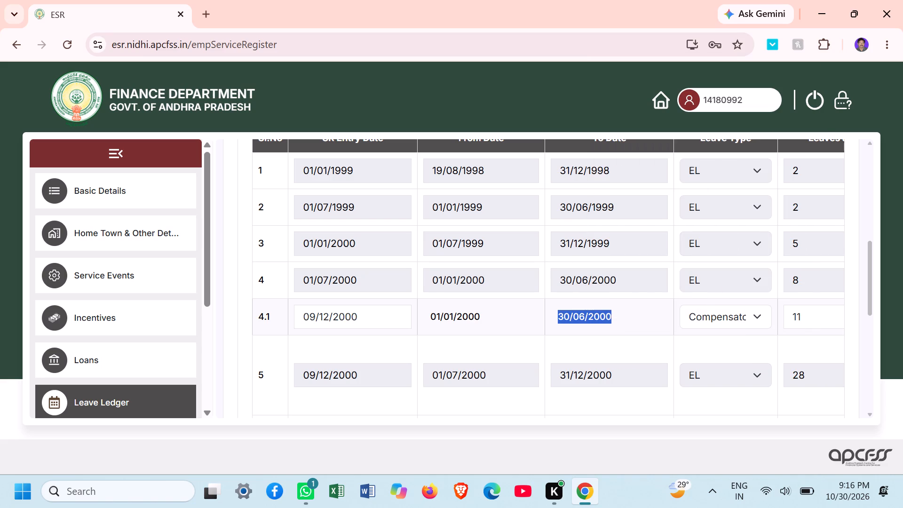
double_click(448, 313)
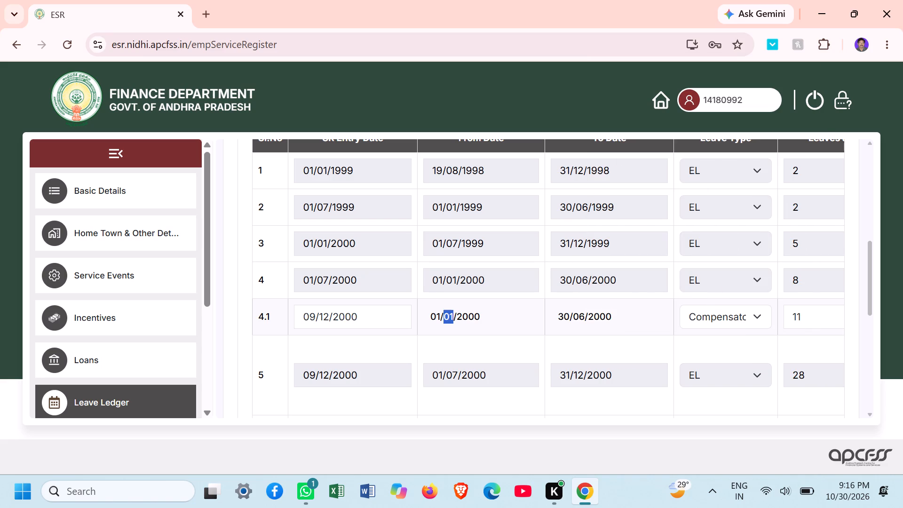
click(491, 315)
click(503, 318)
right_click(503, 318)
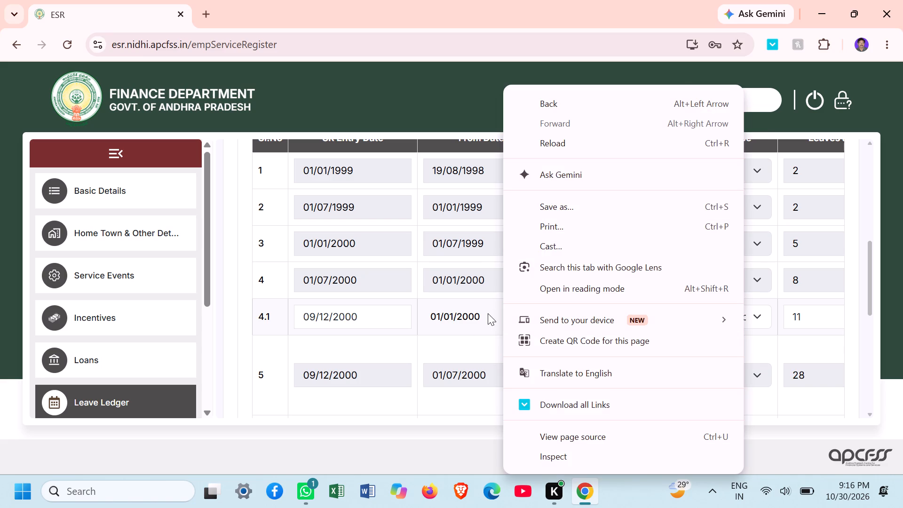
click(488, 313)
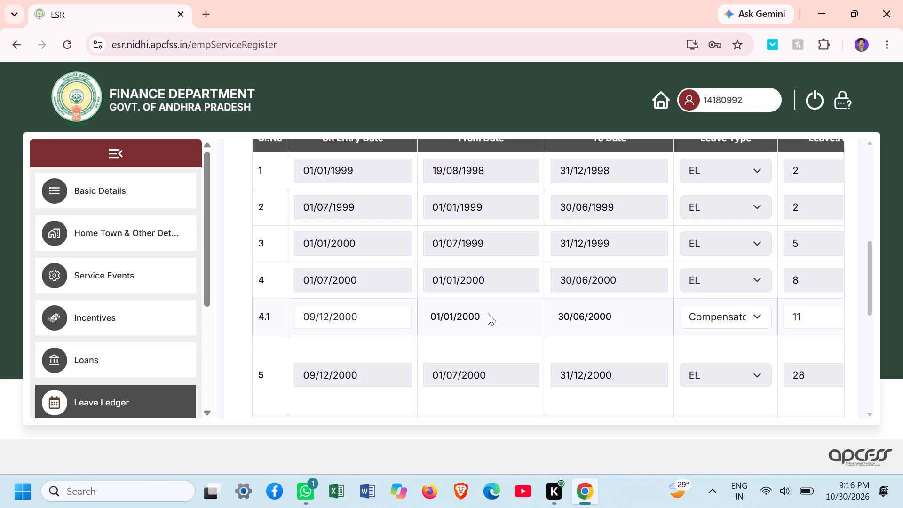
Check compensatory row 4.1 against EL rows 4 and 5, from the dates through leaves earned and balance to the actions.
key(Right)
key(Right)
key(Right)
key(Right)
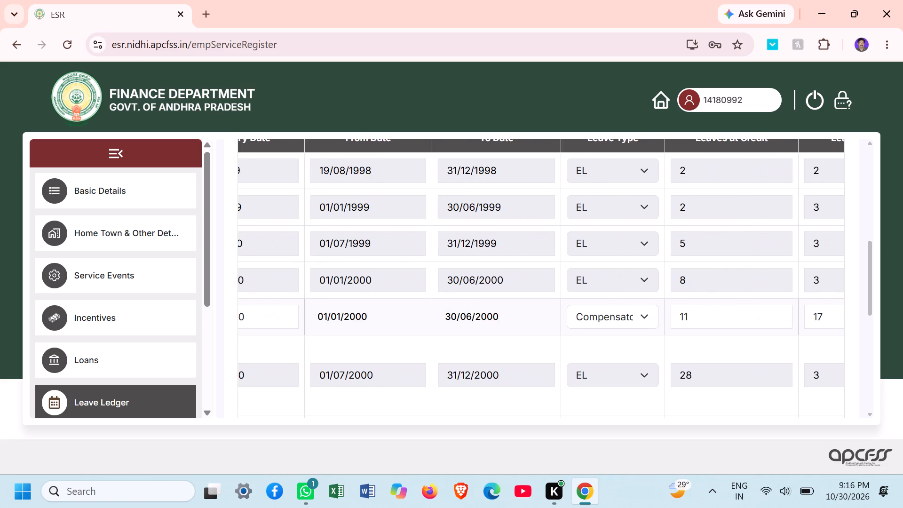
key(Right)
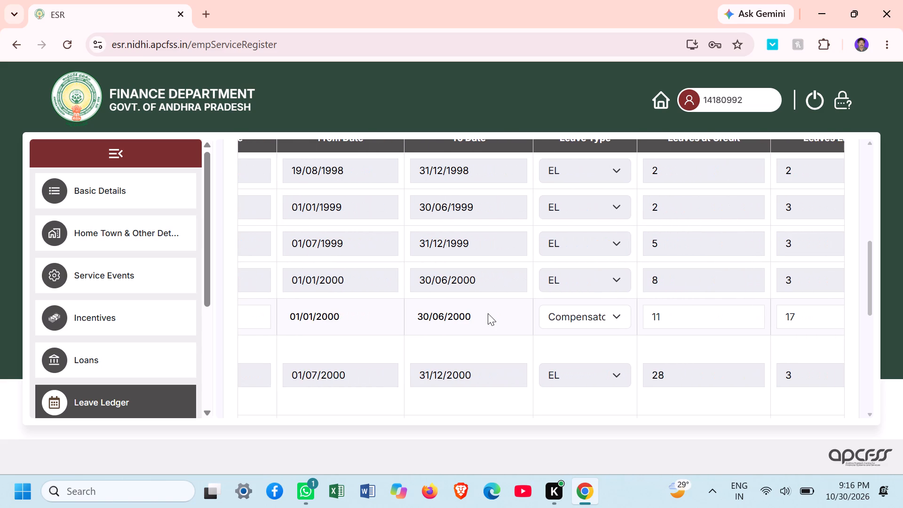
key(Right)
key(Right)
key(Right)
key(Right)
key(Right)
key(Right)
key(Right)
key(Right)
key(Right)
key(Right)
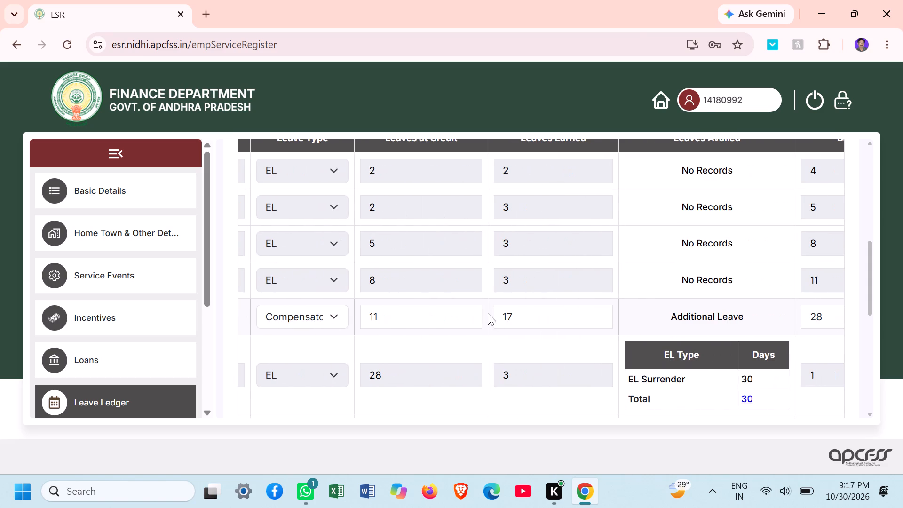
key(Right)
key(Right)
key(Right)
key(Right)
key(Right)
key(Right)
key(Right)
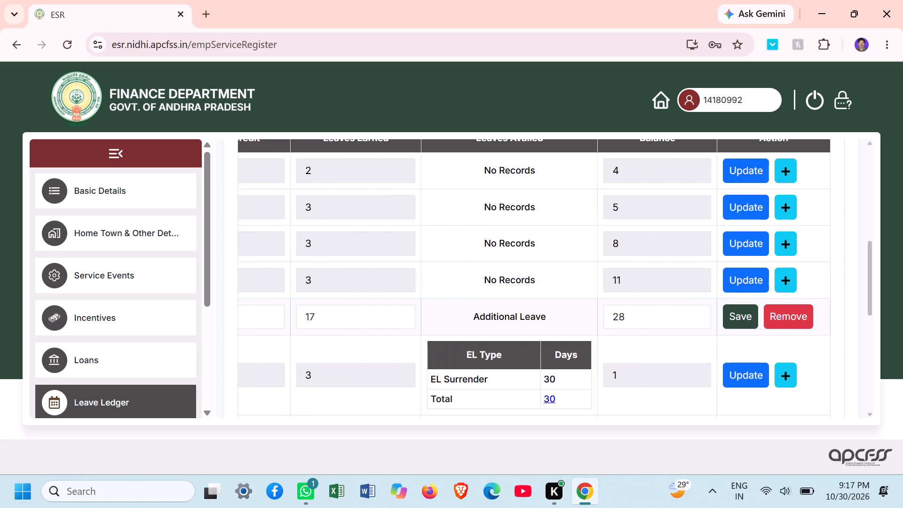
Recheck row 4.1 and EL row 5 from the balance back through leaves at credit to the SR entry dates.
key(Left)
key(Left)
key(Left)
key(Left)
key(Left)
key(Left)
key(Left)
key(Left)
key(Left)
key(Left)
key(Left)
key(Left)
key(Left)
key(Left)
key(Left)
key(Left)
key(Left)
key(Left)
key(Left)
key(Left)
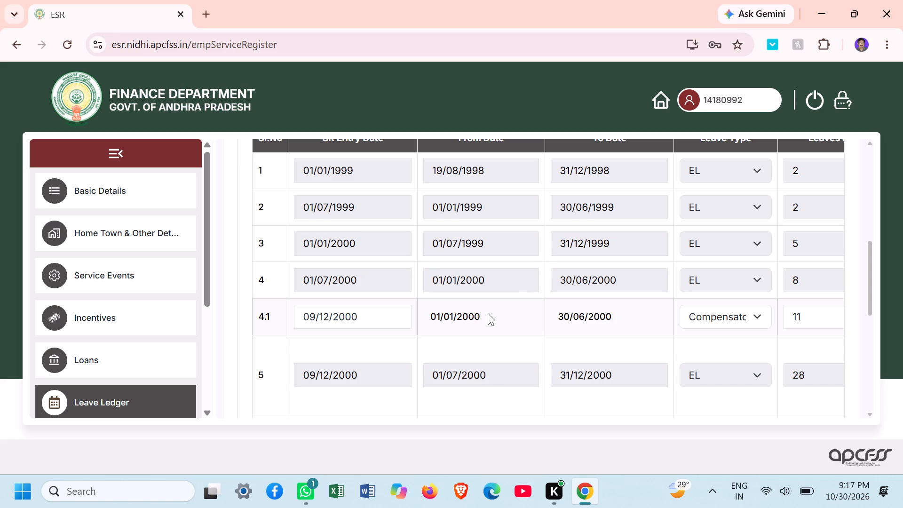
Compare row 4.1 with EL row 5 up to the leaves availed, and examine the details behind row 5's EL Surrender total.
key(Right)
key(Right)
key(Right)
key(Right)
key(Right)
key(Right)
key(Right)
key(Right)
key(Right)
key(Right)
key(Right)
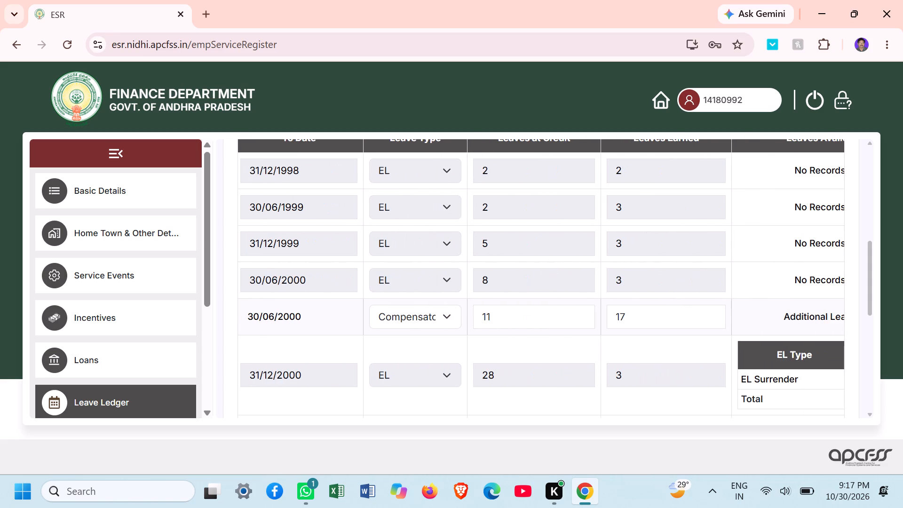
key(Right)
key(Right)
key(Right)
key(Right)
key(Right)
key(Right)
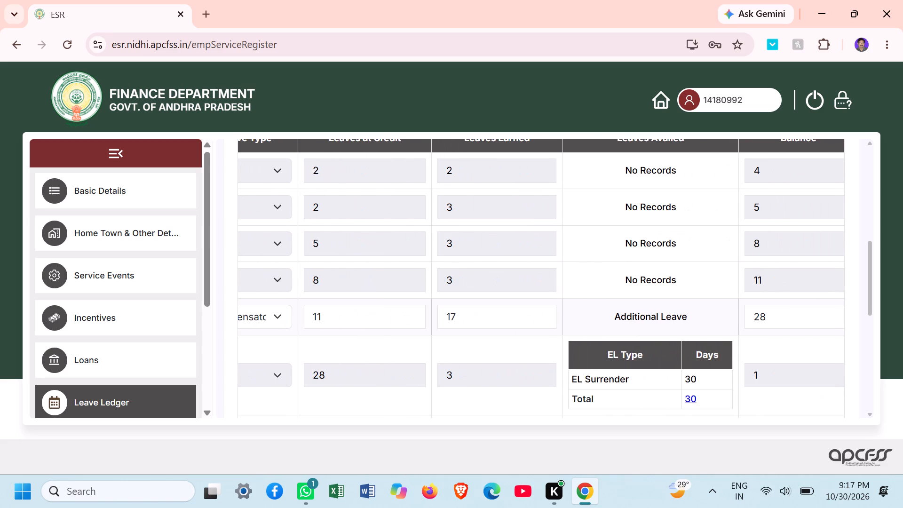
key(Right)
key(Right)
key(Right)
key(Right)
key(Right)
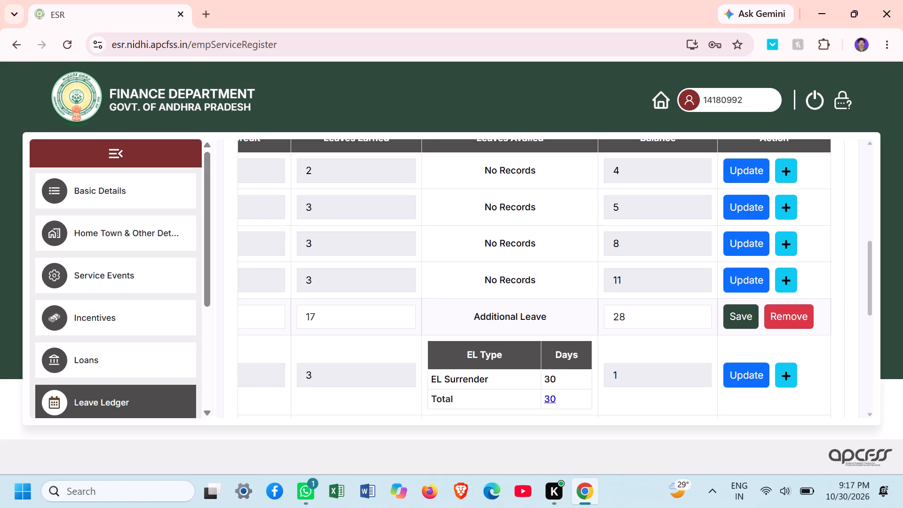
click(549, 397)
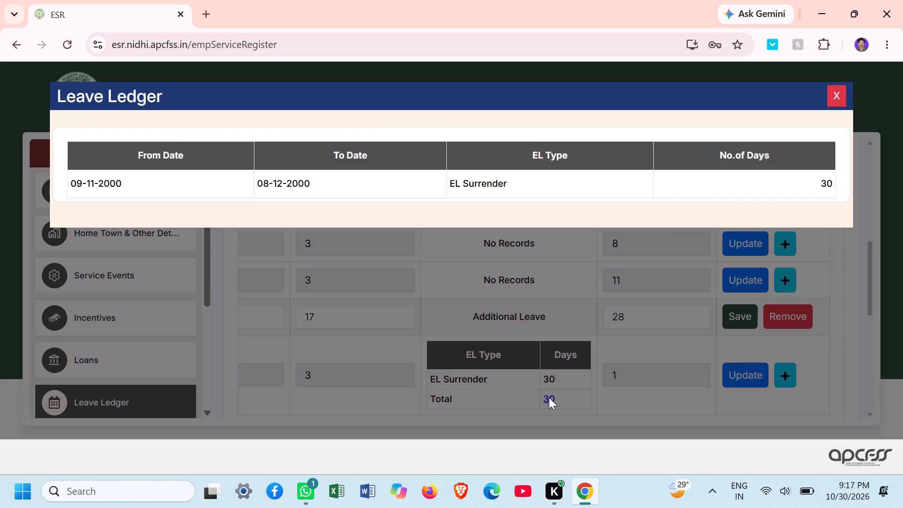
click(549, 397)
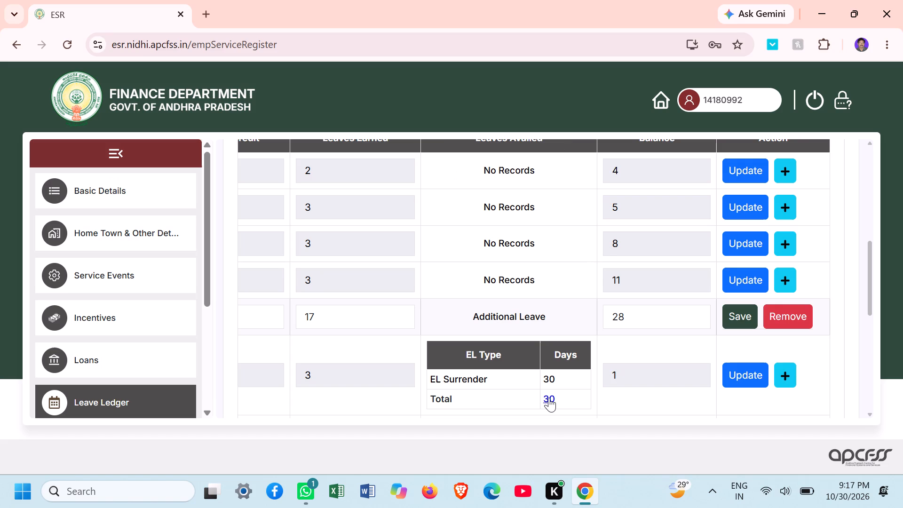
Open EL row 5 of the leave ledger for editing.
click(737, 369)
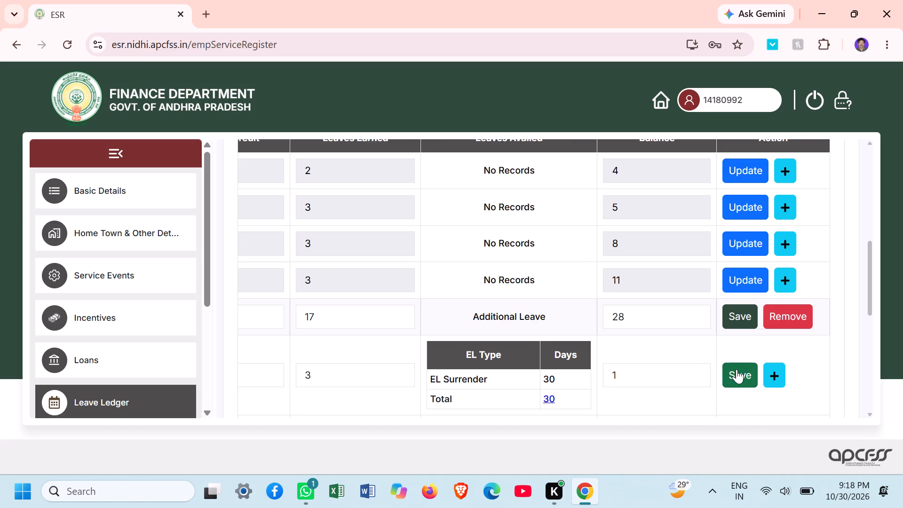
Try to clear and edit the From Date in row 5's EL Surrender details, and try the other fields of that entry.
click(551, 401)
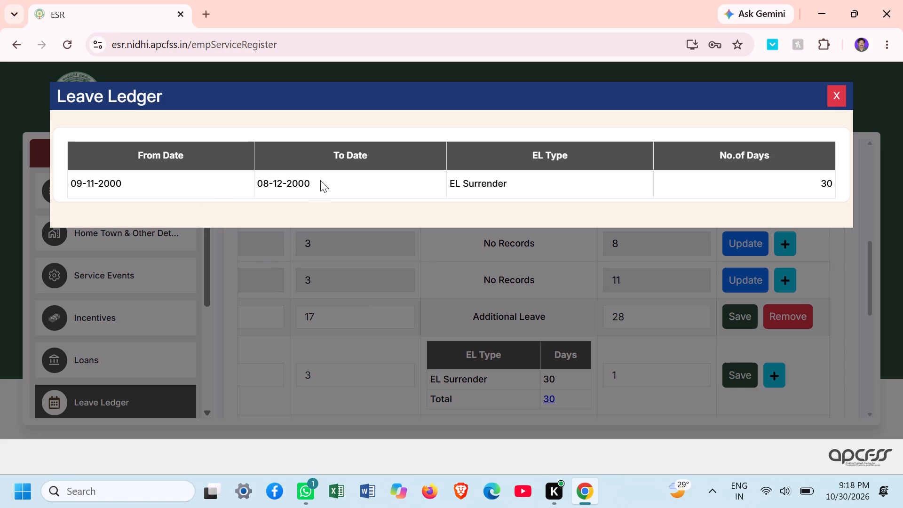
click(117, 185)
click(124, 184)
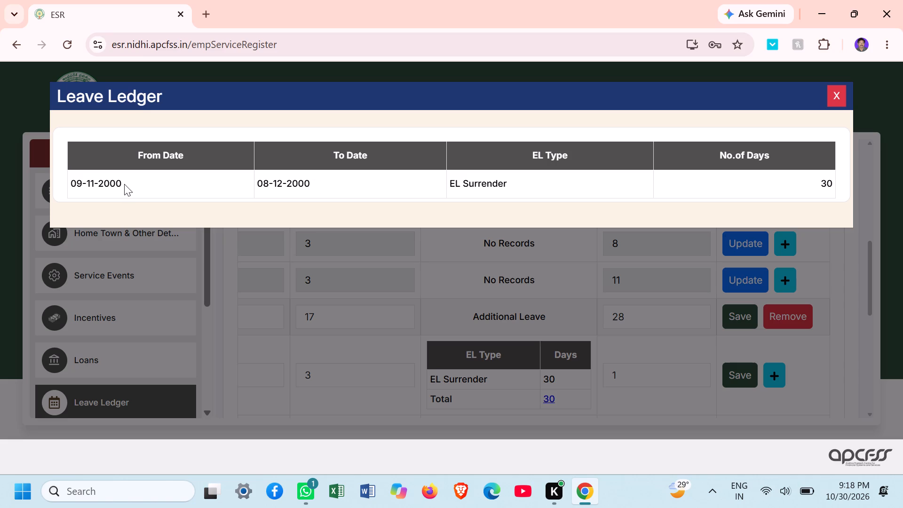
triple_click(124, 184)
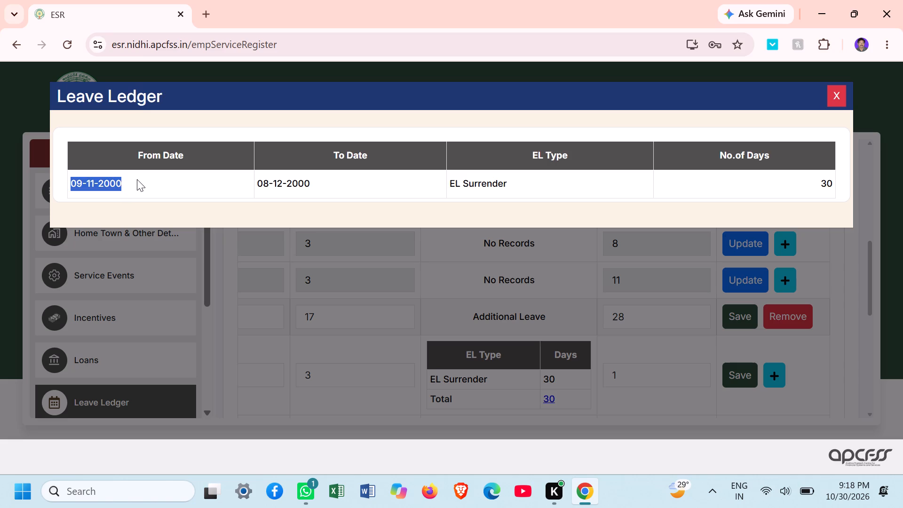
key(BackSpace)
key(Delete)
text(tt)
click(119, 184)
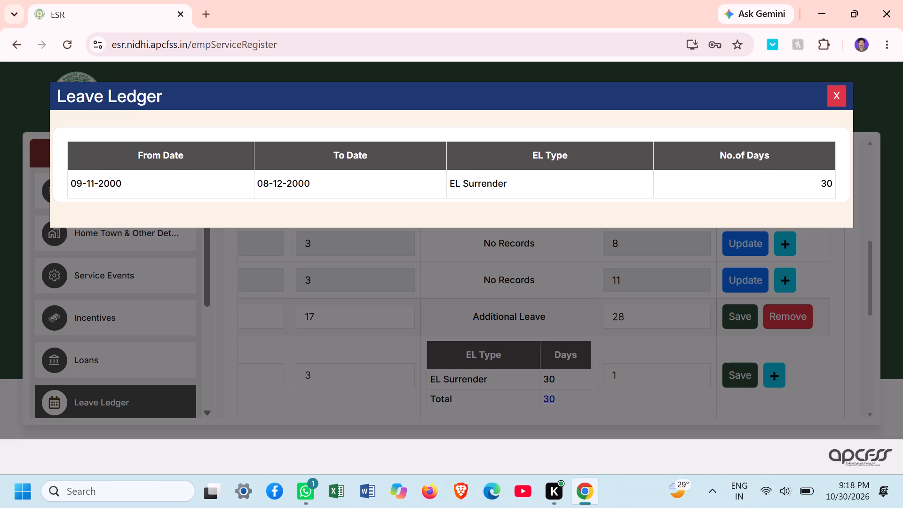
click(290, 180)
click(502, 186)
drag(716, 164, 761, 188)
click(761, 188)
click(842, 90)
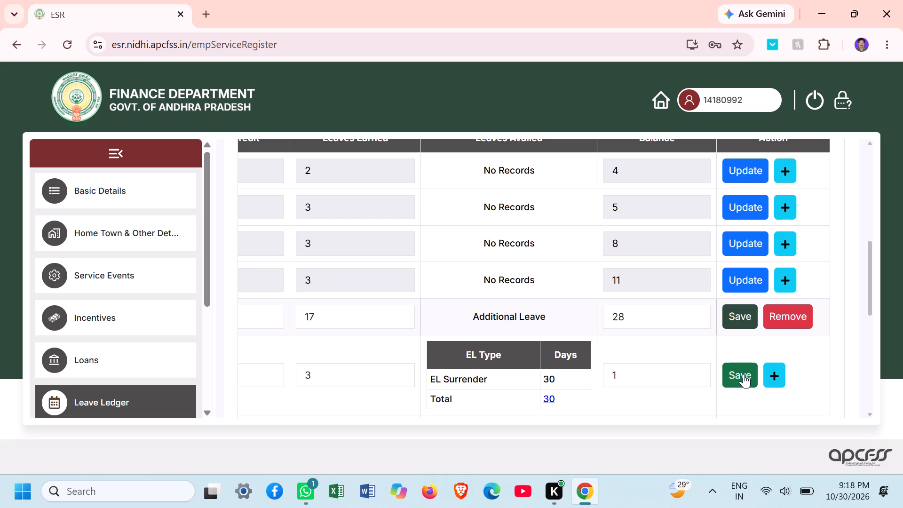
Save EL row 5 of the leave ledger.
click(744, 374)
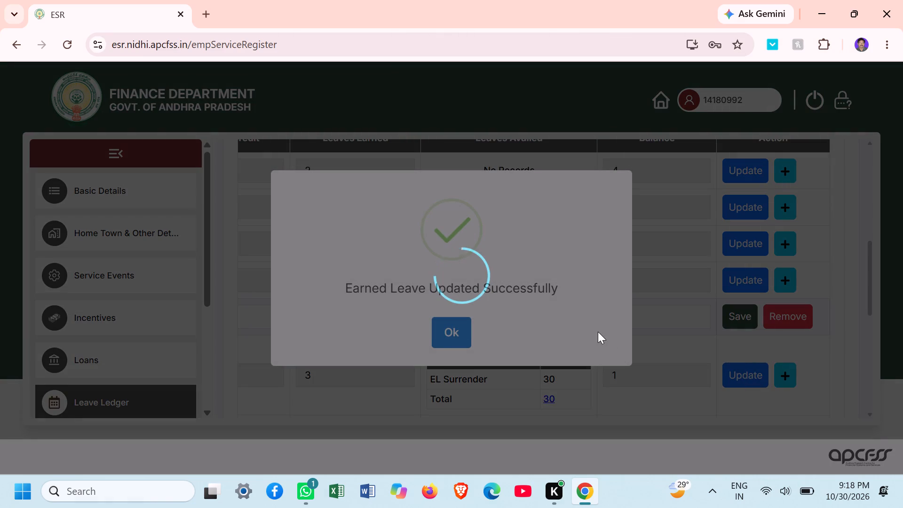
click(458, 322)
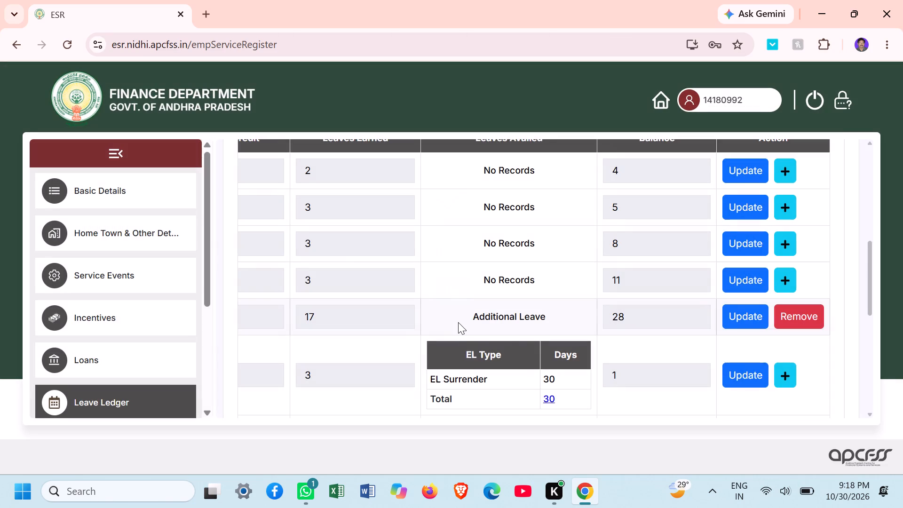
Recheck ledger rows 1 to 5, including compensatory row 4.1, from the balance back to the SR entry dates.
key(Left)
key(Left)
key(Left)
key(Left)
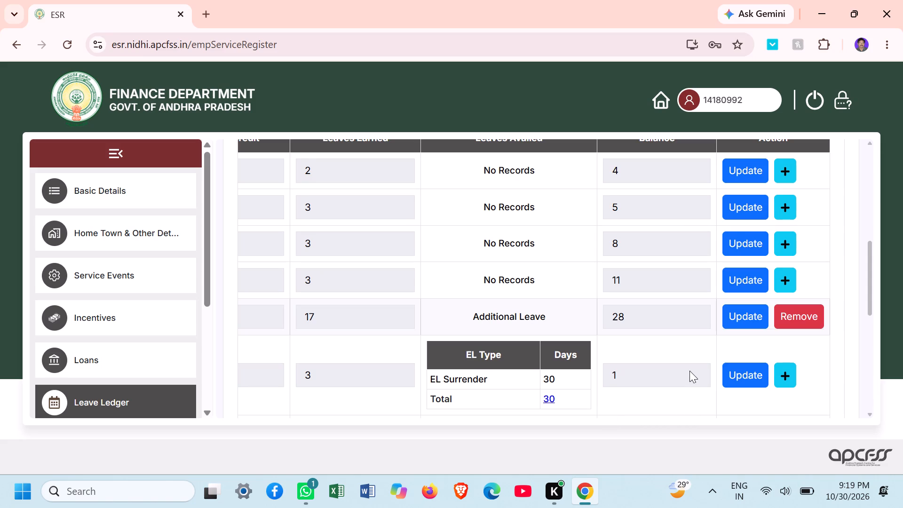
key(Left)
key(Left)
click(361, 314)
key(Left)
key(Left)
key(Left)
key(Left)
key(Left)
key(Left)
key(Left)
key(Left)
key(Left)
key(Left)
key(Left)
key(Left)
key(Left)
key(Left)
key(Left)
key(Left)
key(Left)
key(Left)
key(Left)
key(Left)
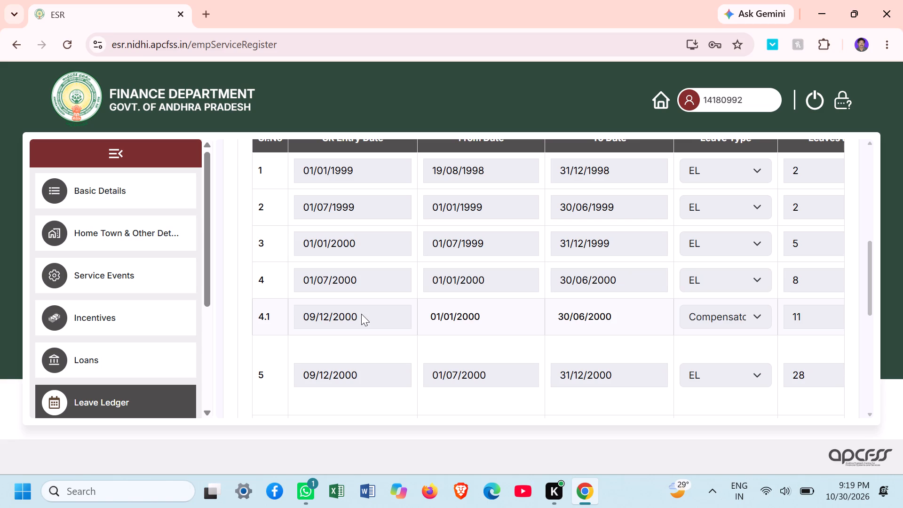
Check ledger rows 6 to 10.2 from the SR entry dates through leaves earned and leaves availed to the balance.
key(Down)
key(Down)
key(Down)
key(Down)
key(Down)
key(Down)
key(Down)
key(Down)
key(Down)
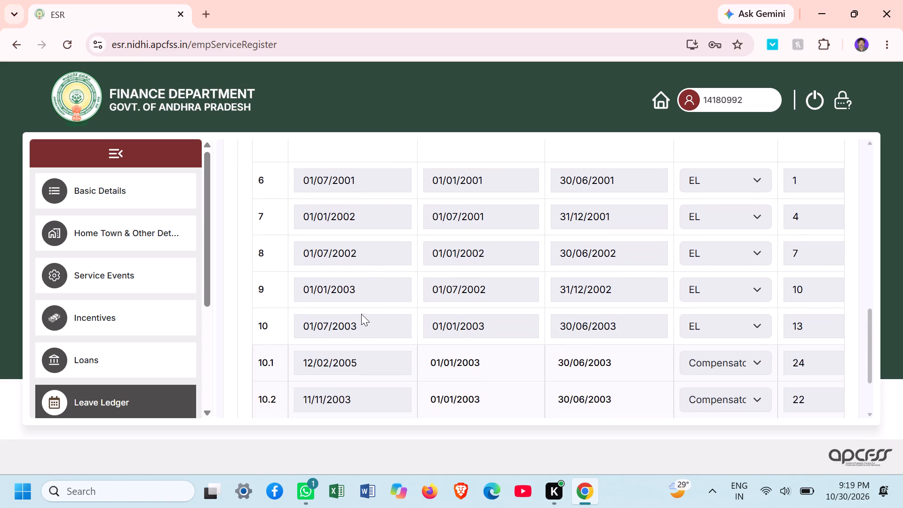
key(Right)
key(Right)
key(Right)
key(Right)
key(Right)
key(Right)
key(Right)
key(Right)
key(Right)
key(Right)
key(Right)
key(Right)
key(Right)
key(Right)
key(Right)
key(Right)
key(Right)
key(Right)
key(Right)
key(Right)
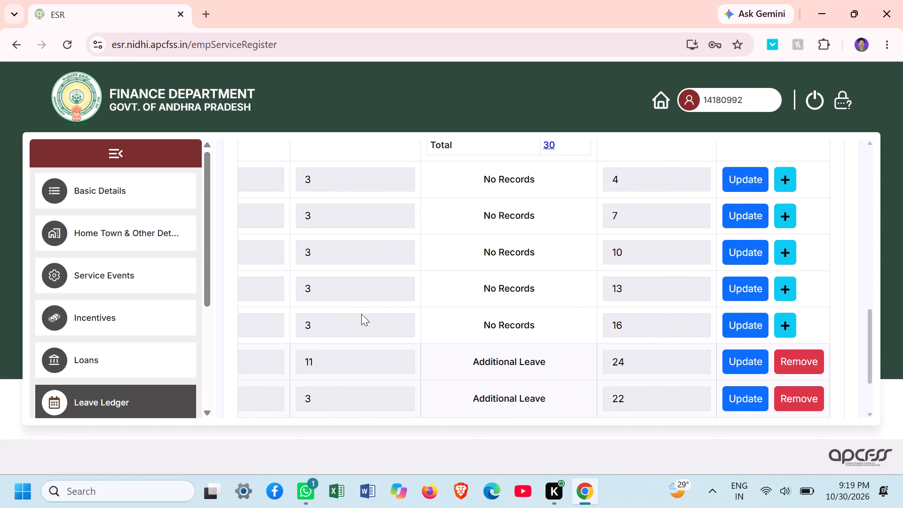
Recheck rows 6 to 10.2 from the balance back to leave type, period dates and SR entry dates.
key(Left)
key(Left)
key(Left)
key(Left)
key(Left)
key(Left)
key(Left)
key(Left)
key(Left)
key(Left)
key(Left)
key(Left)
key(Left)
key(Left)
key(Left)
key(Left)
key(Left)
key(Left)
key(Left)
key(Left)
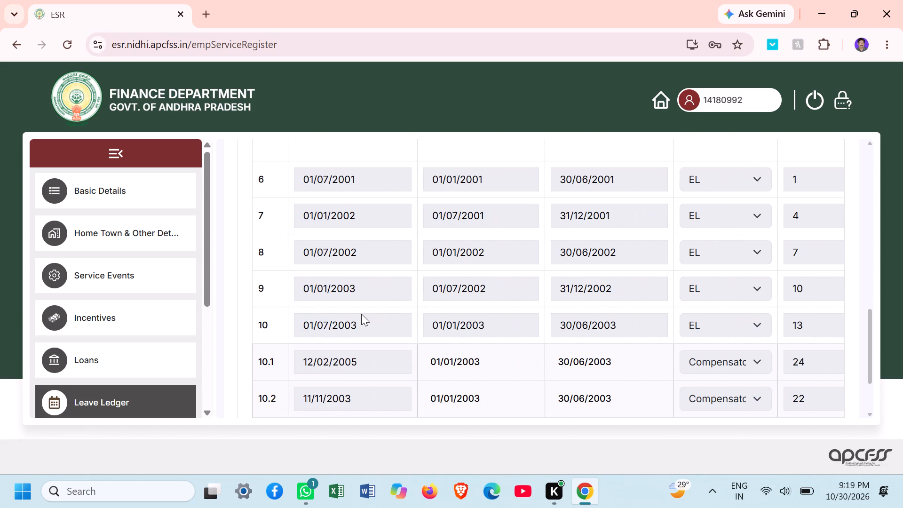
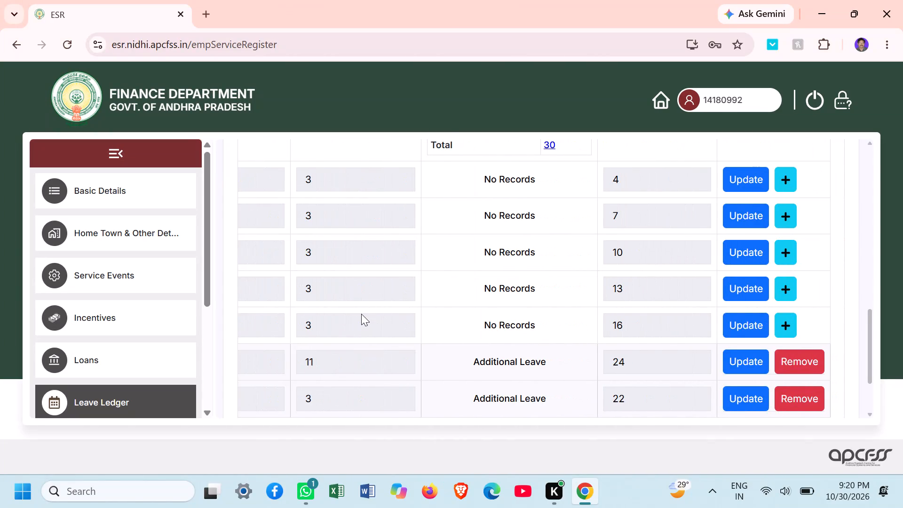
Recheck ledger rows 6 to 10.2 from the balance back through leave type and period dates to the SR entry dates.
key(Down)
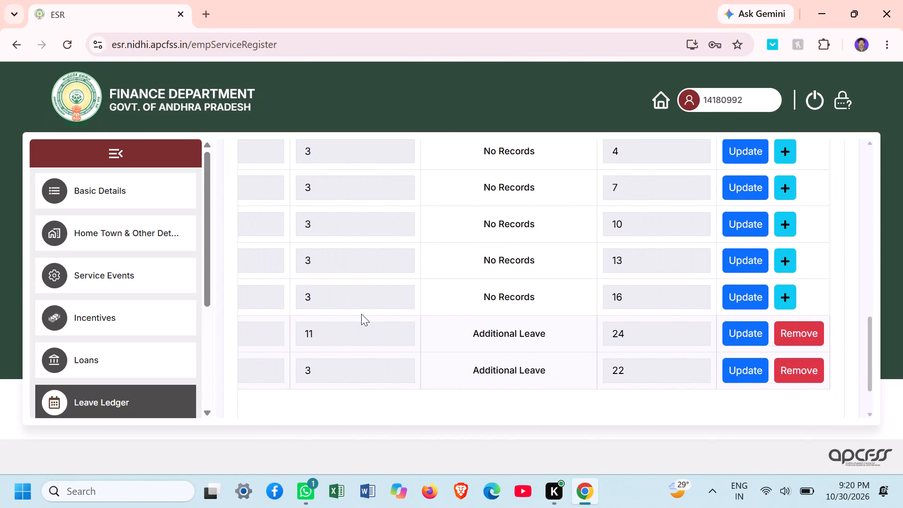
key(Left)
key(Left)
key(Left)
key(Left)
key(Left)
key(Left)
key(Left)
key(Left)
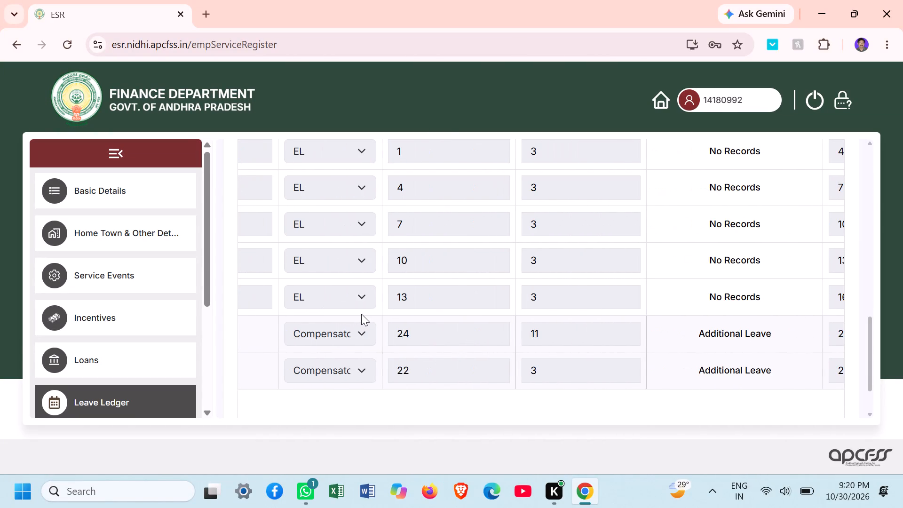
key(Left)
key(Left)
key(Left)
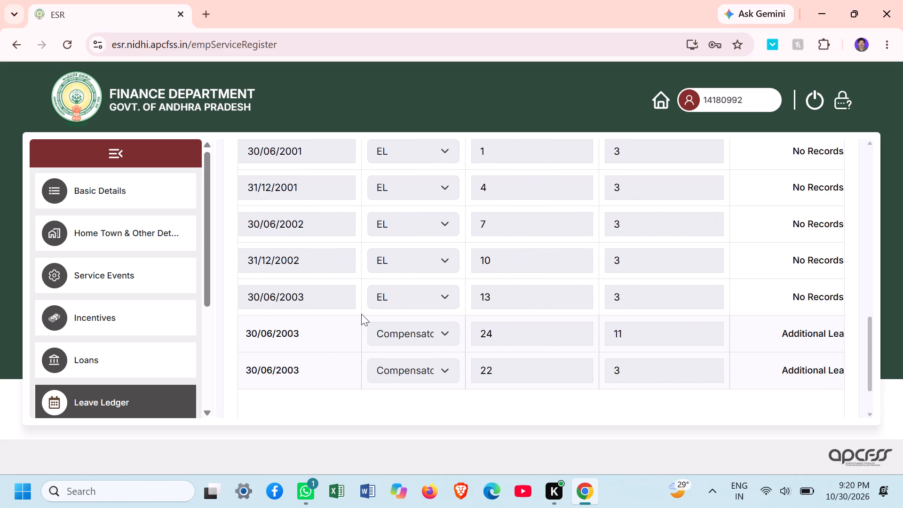
key(Left)
key(Left)
key(Left)
key(Left)
key(Left)
key(Left)
key(Left)
key(Left)
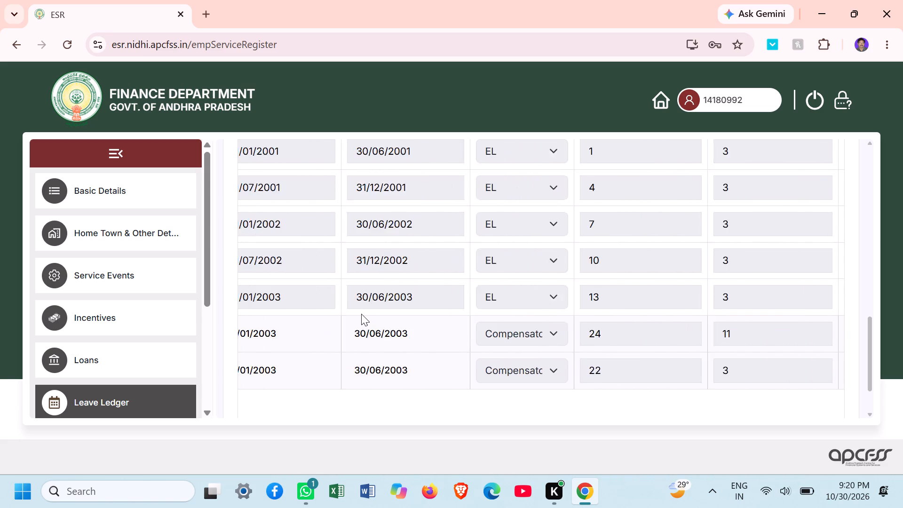
key(Left)
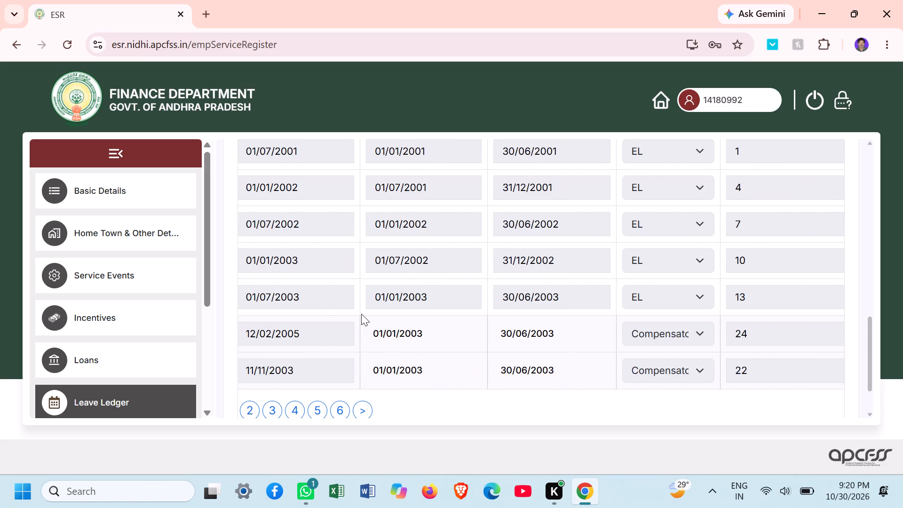
key(Left)
key(Left)
key(Left)
key(Left)
key(Left)
key(Left)
key(Left)
key(Left)
key(Left)
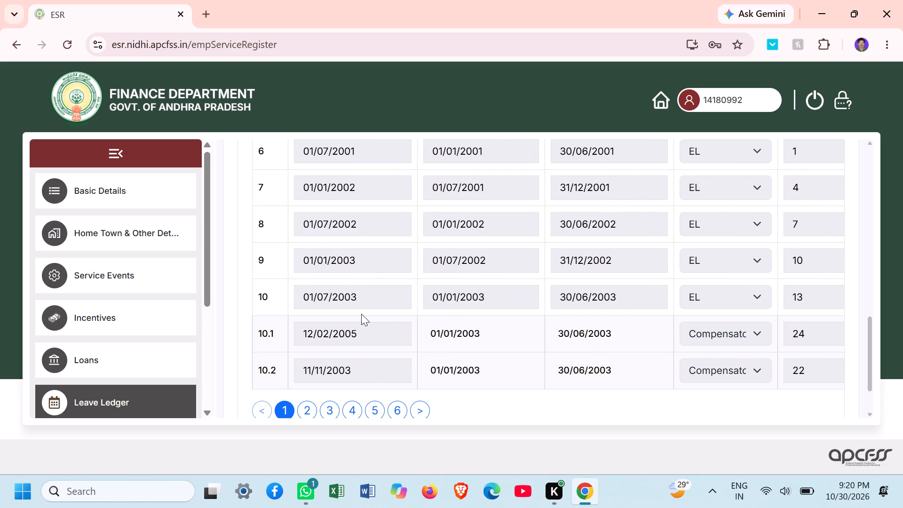
Check rows 6 to 10.2 from the SR entry dates across to the balance, including row 10.1's leaves availed entry.
key(Right)
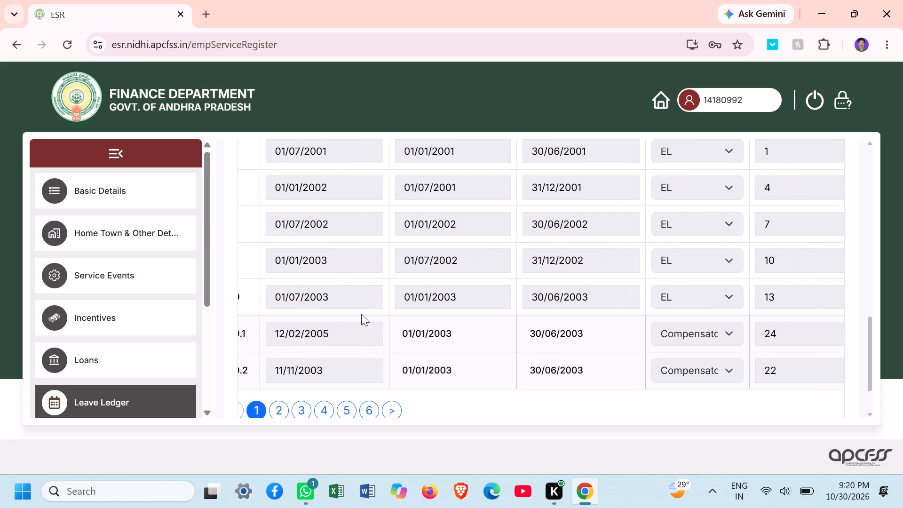
key(Right)
key(Right)
key(Right)
key(Right)
key(Right)
key(Right)
key(Right)
key(Right)
key(Right)
key(Right)
key(Right)
key(Right)
key(Right)
key(Right)
key(Right)
key(Right)
key(Right)
key(Right)
key(Right)
key(Right)
key(Right)
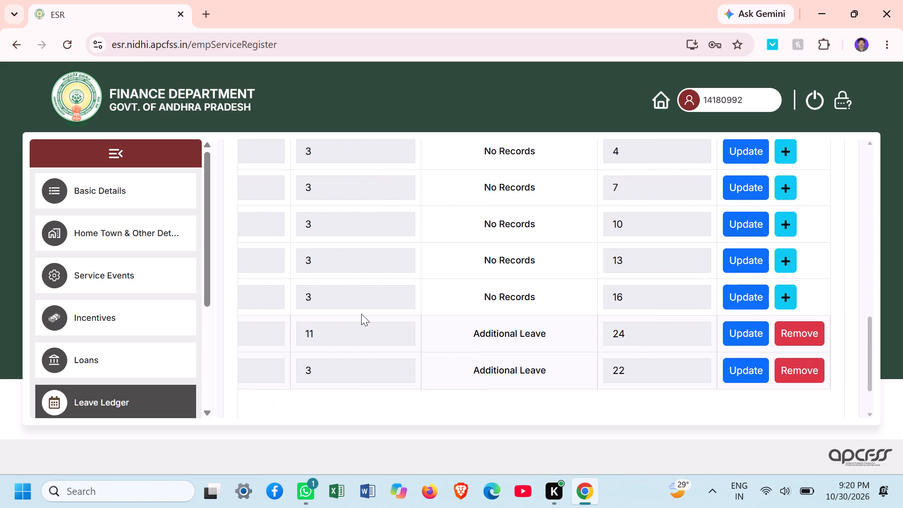
click(504, 339)
double_click(504, 339)
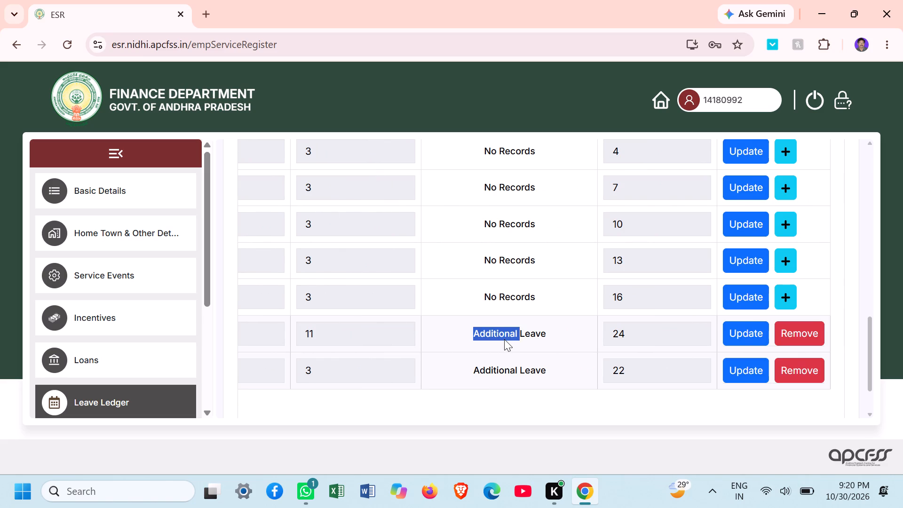
click(553, 339)
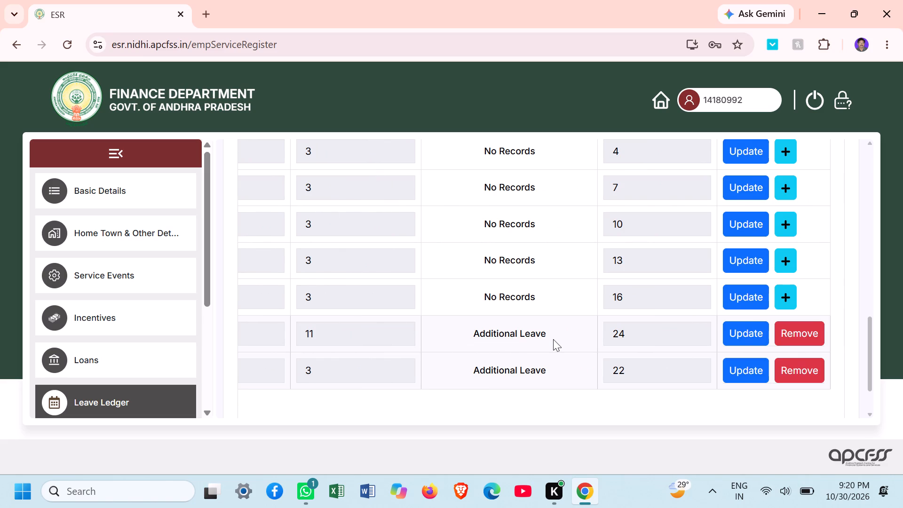
Open compensatory leave row 10.1 for editing.
click(745, 331)
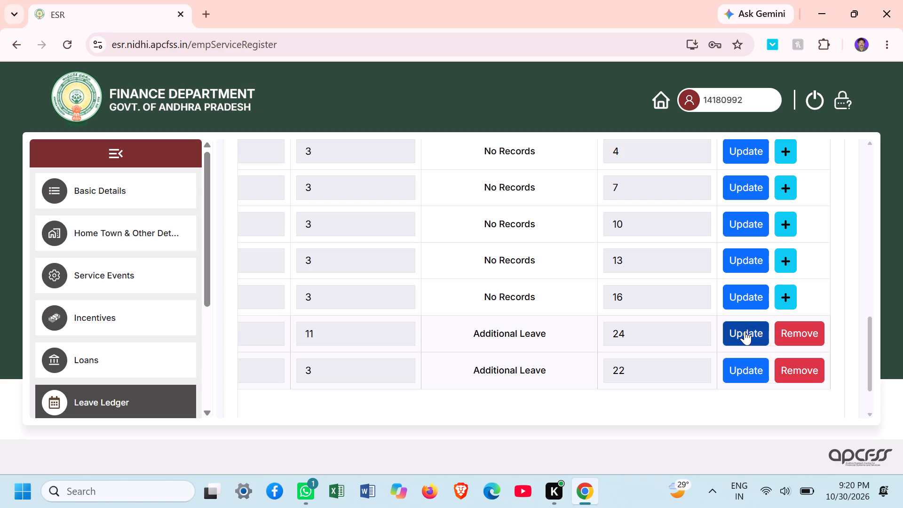
click(554, 329)
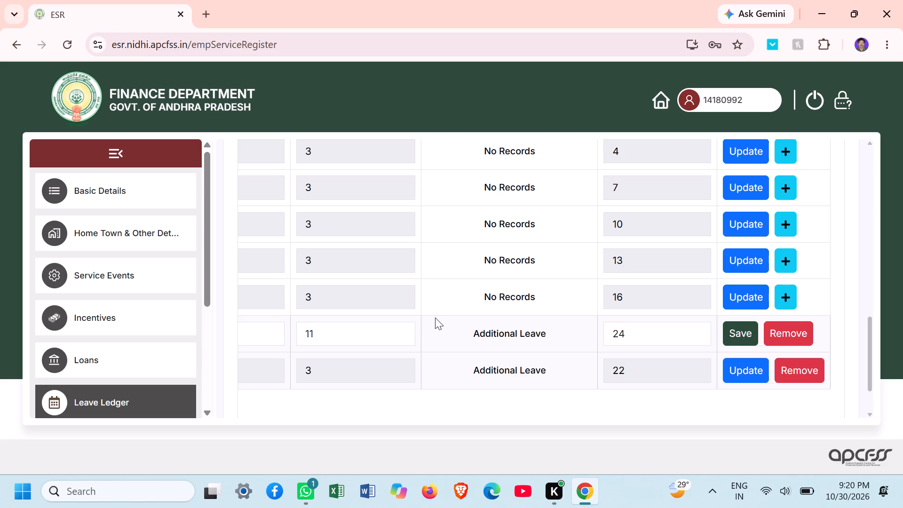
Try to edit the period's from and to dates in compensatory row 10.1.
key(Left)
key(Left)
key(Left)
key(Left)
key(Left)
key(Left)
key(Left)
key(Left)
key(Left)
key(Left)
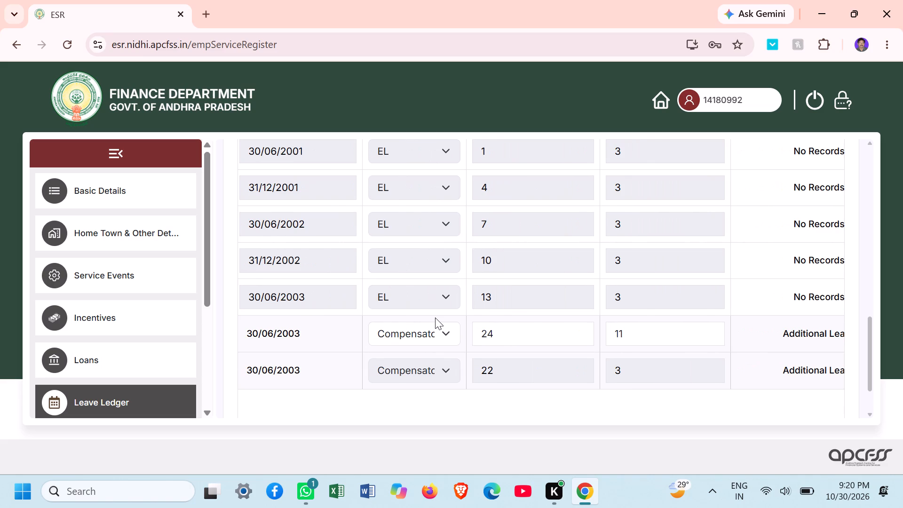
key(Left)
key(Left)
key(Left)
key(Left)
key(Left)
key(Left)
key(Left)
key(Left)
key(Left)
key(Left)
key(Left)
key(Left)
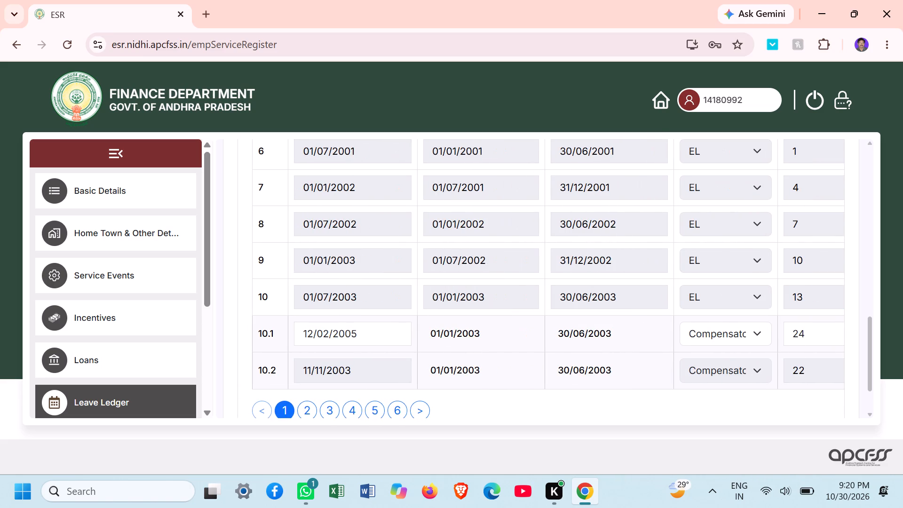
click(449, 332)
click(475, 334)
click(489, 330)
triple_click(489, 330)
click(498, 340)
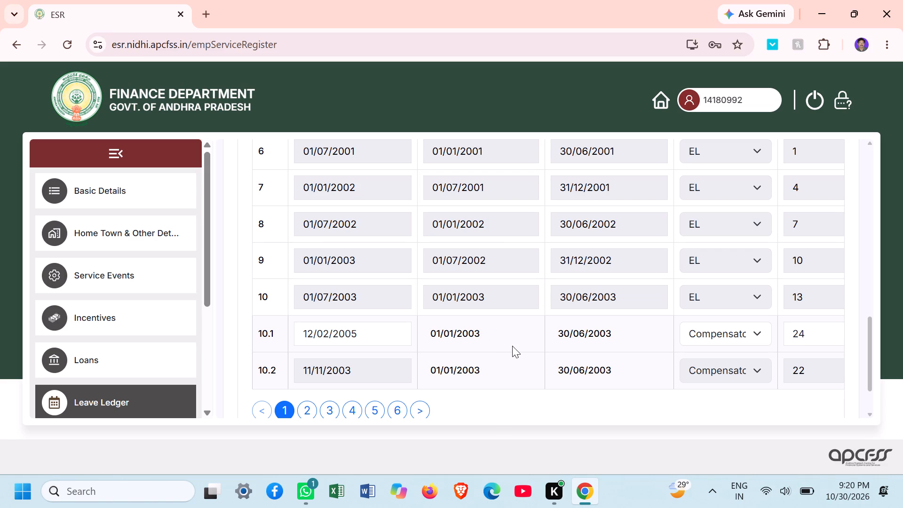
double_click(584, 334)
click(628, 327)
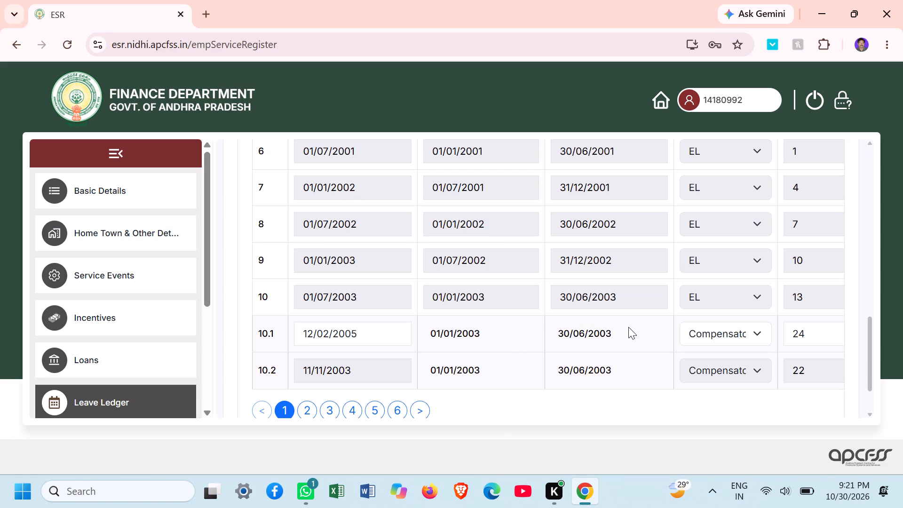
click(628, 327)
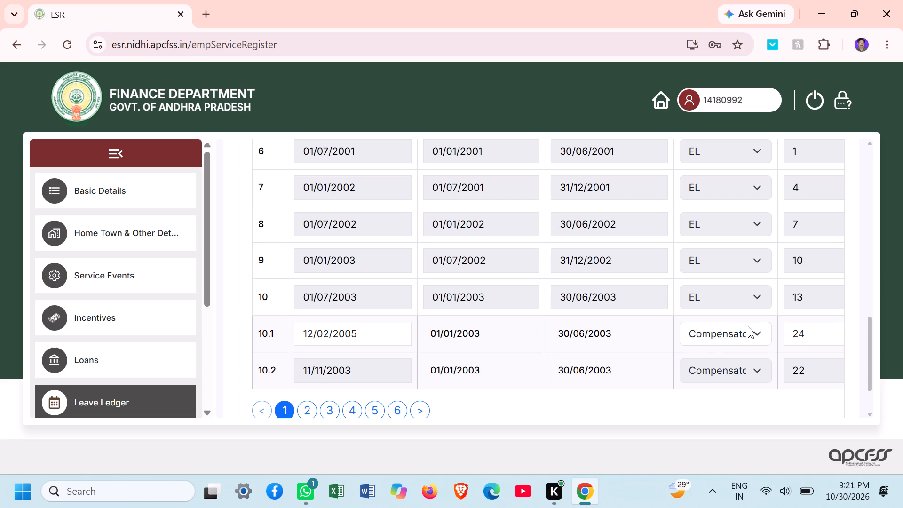
Look at the leave type choices for compensatory row 10.1.
click(750, 332)
click(750, 332)
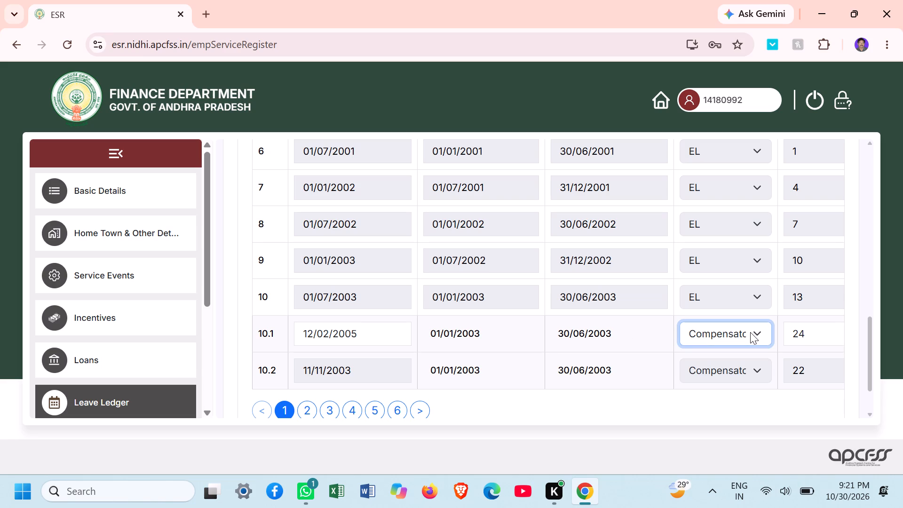